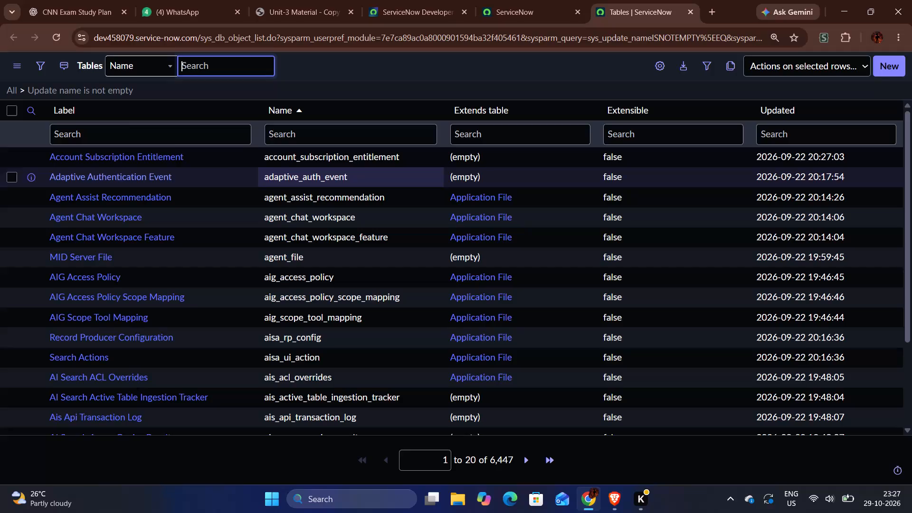
Start a new table record from the Tables list.
click(900, 66)
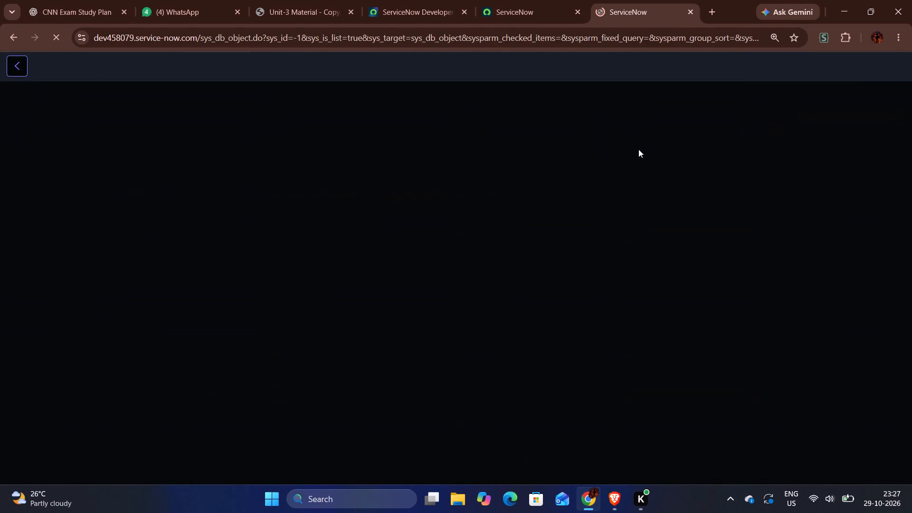
click(461, 503)
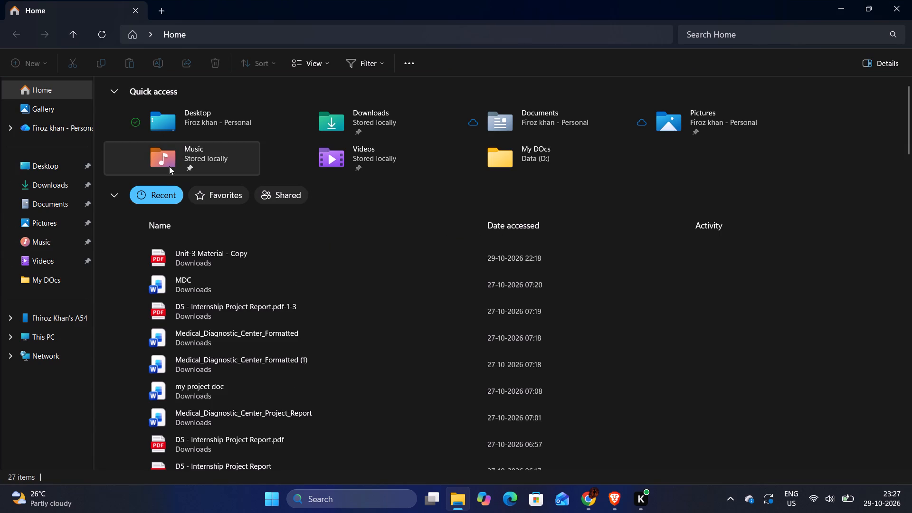
click(48, 227)
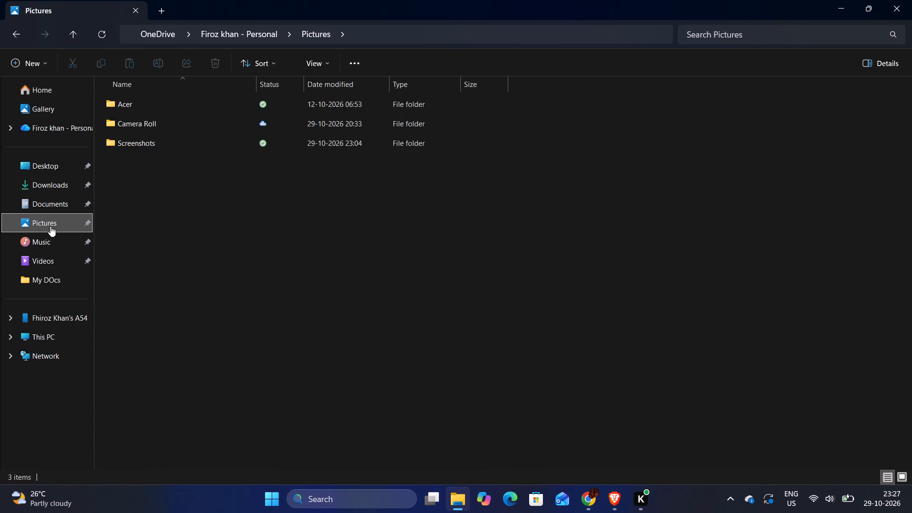
double_click(160, 142)
scroll(303, 185, down, 9)
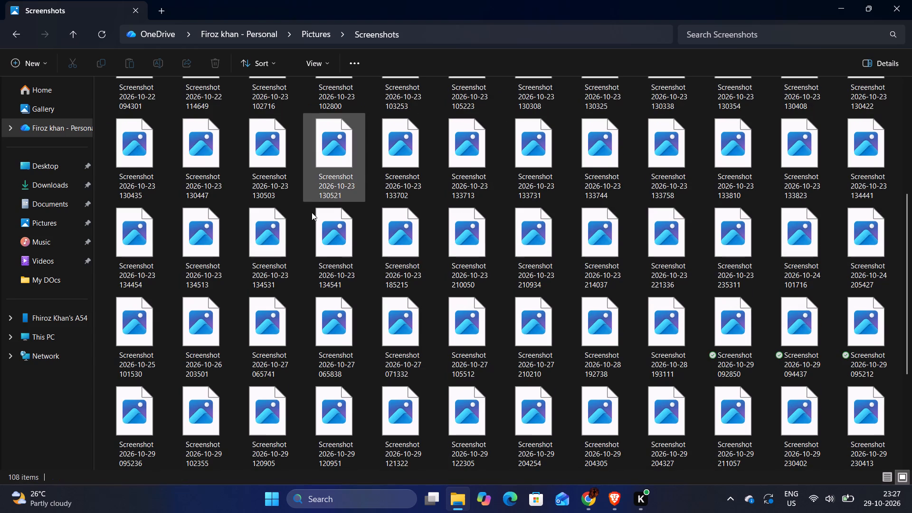
scroll(312, 212, down, 20)
scroll(312, 212, down, 2)
scroll(583, 265, down, 5)
scroll(884, 367, down, 3)
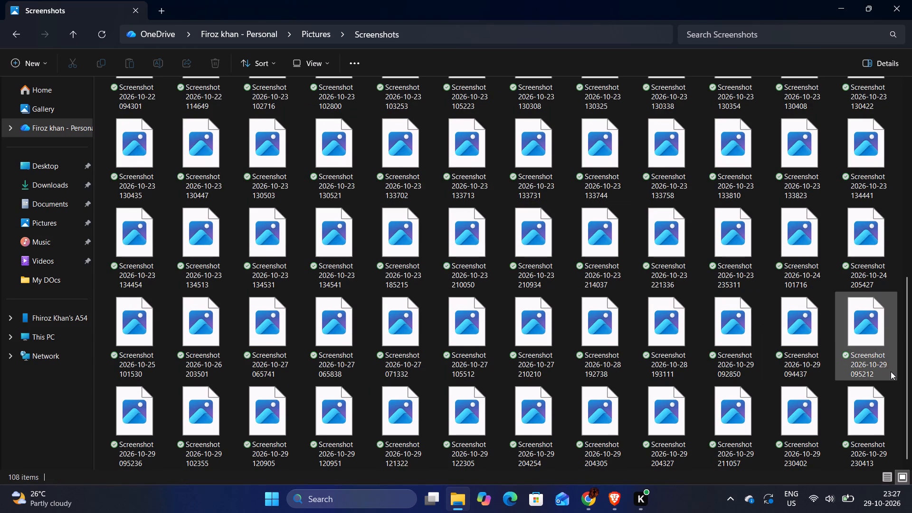
double_click(875, 421)
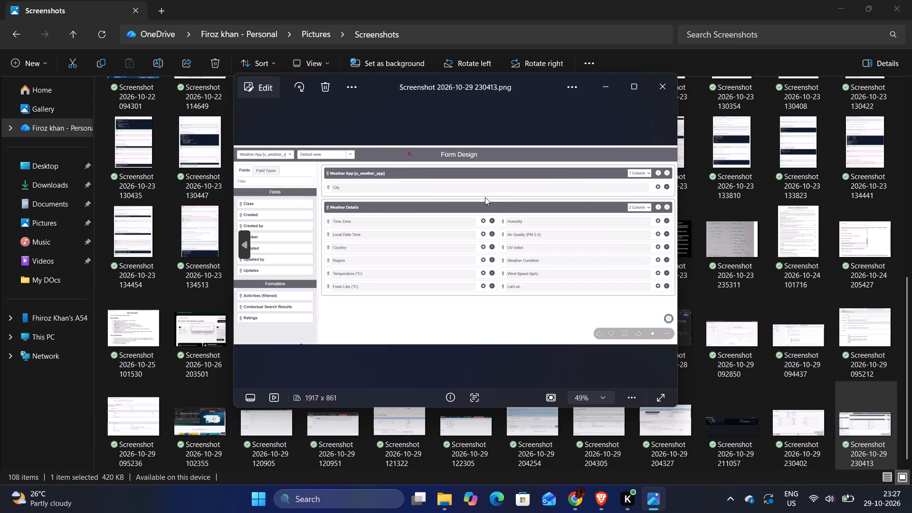
double_click(789, 432)
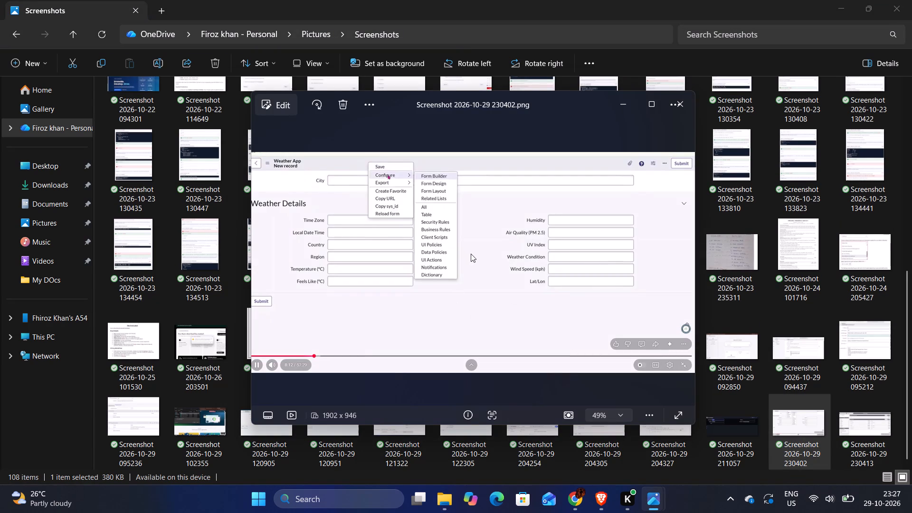
key(alt+Tab)
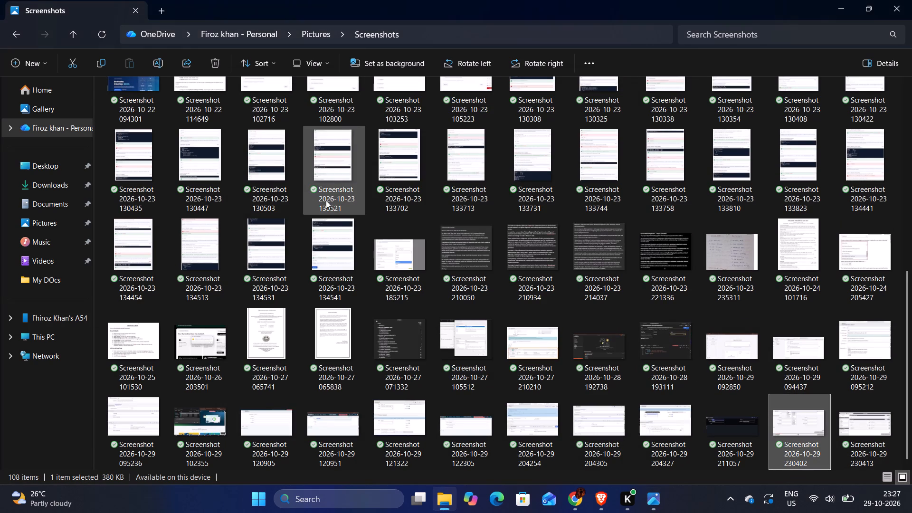
key(super+Tab)
click(690, 115)
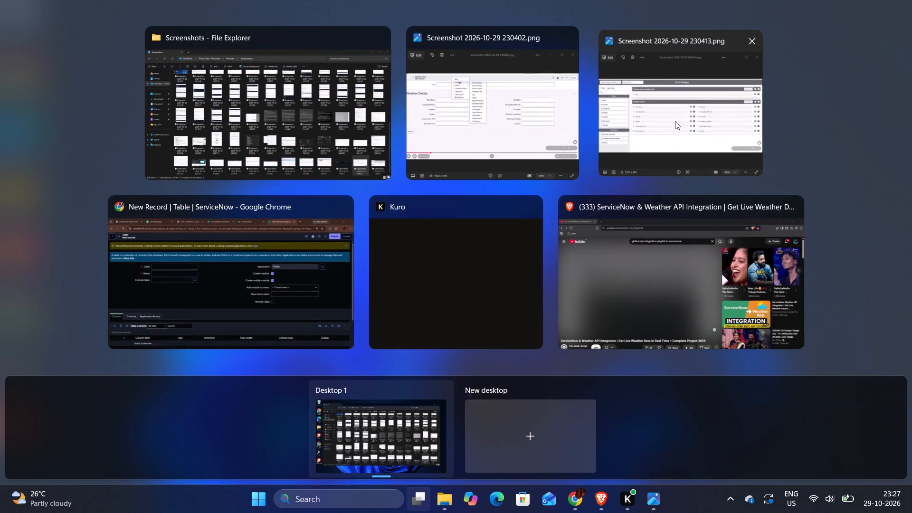
key(super+Tab)
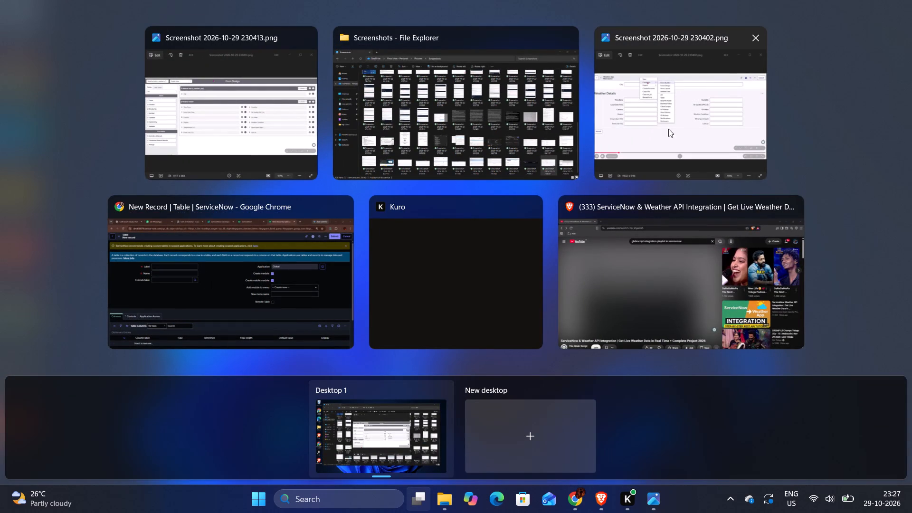
click(715, 148)
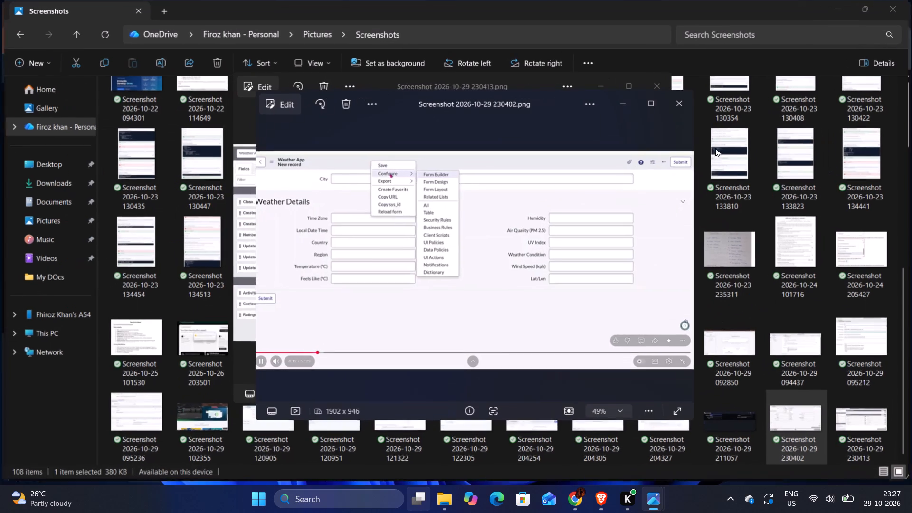
Switch to ServiceNow in Chrome and go back from the blank new table record to the Tables list.
click(577, 504)
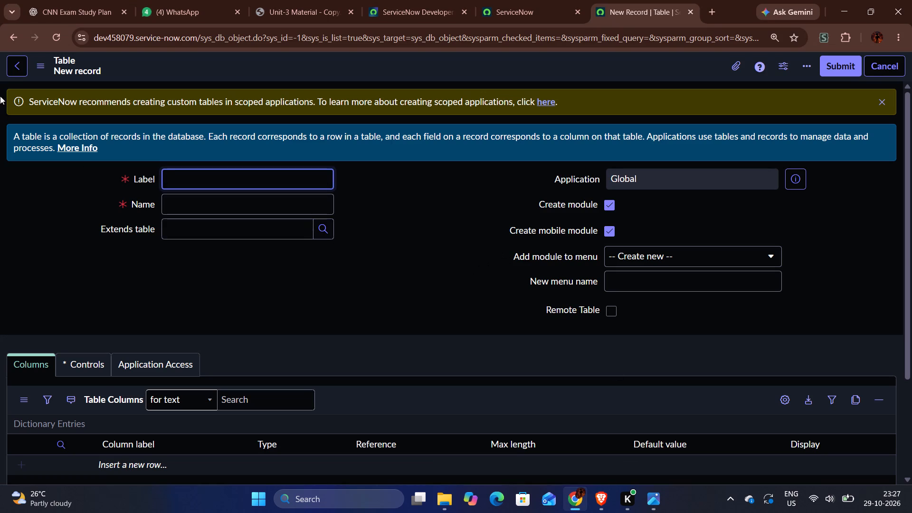
click(23, 69)
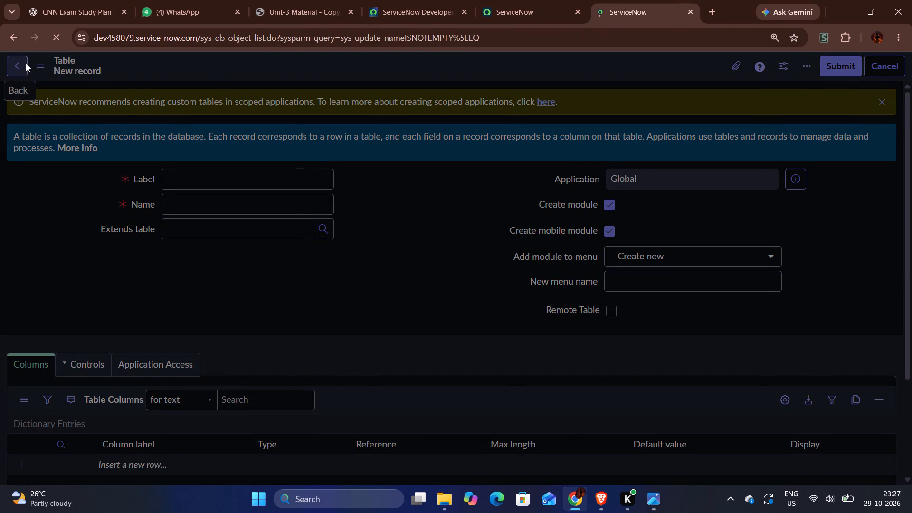
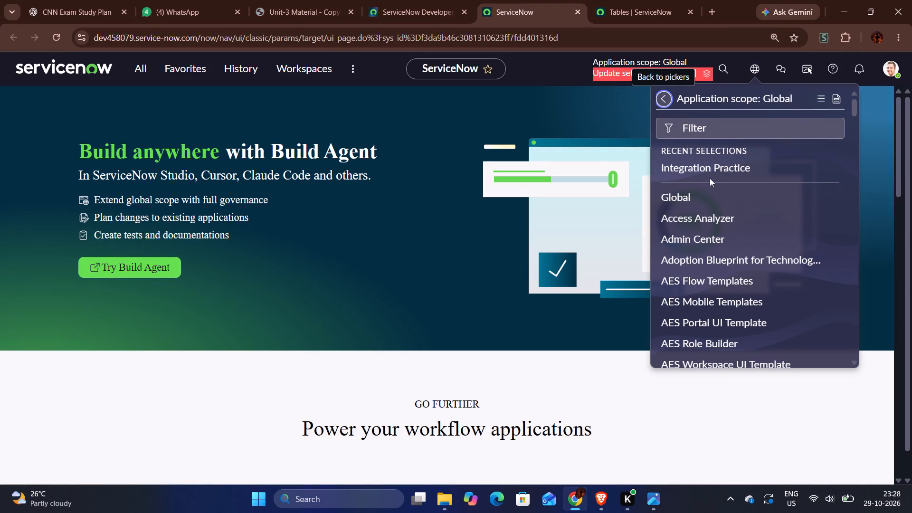
Switch the application scope from Global to Integration Practice.
click(708, 164)
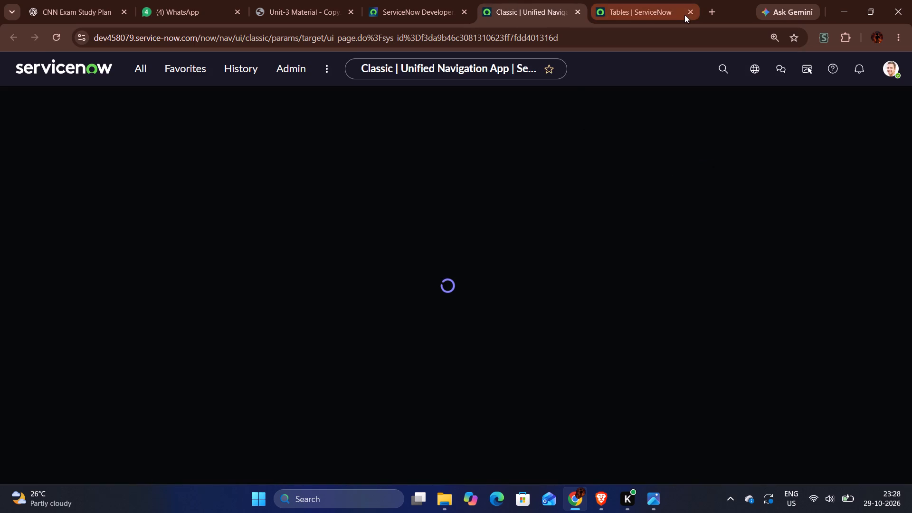
Close the old Tables page and reopen the System Definition Tables list by filtering the navigator for "tables".
click(693, 10)
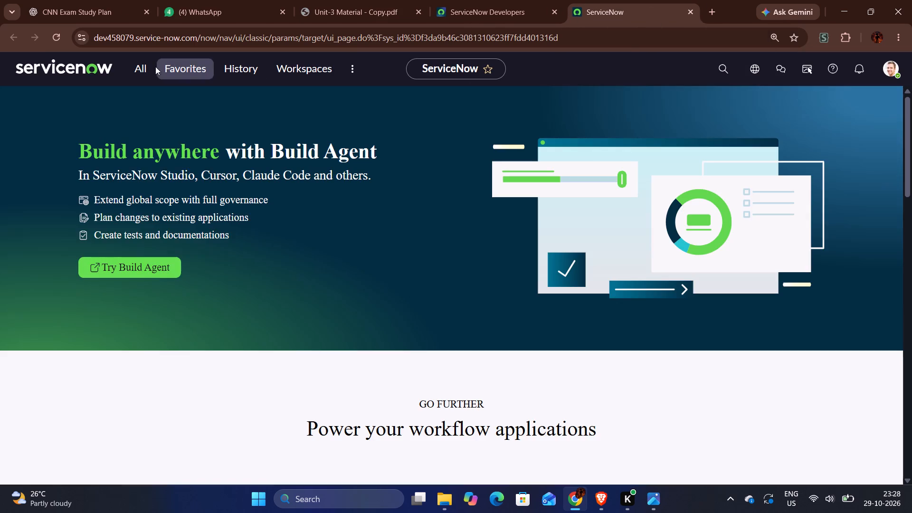
click(146, 66)
text(tables)
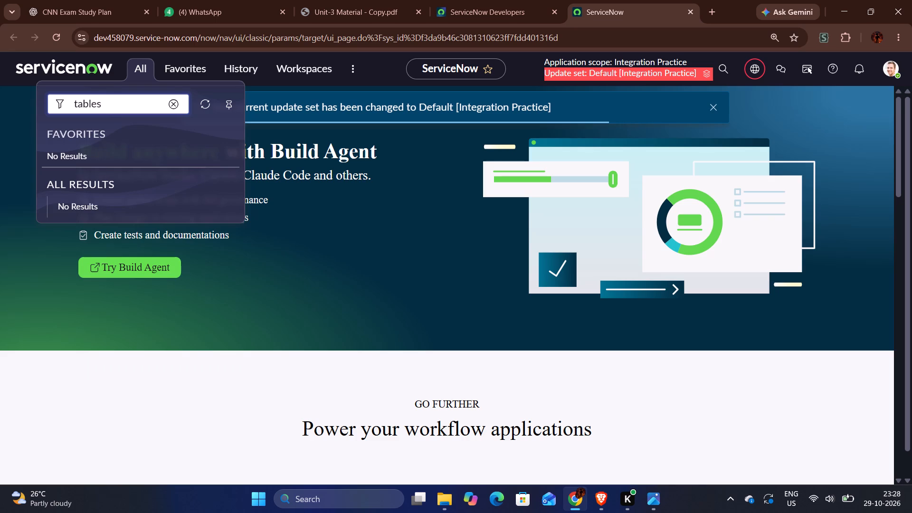
click(121, 109)
key(BackSpace)
key(BackSpace)
key(BackSpace)
key(BackSpace)
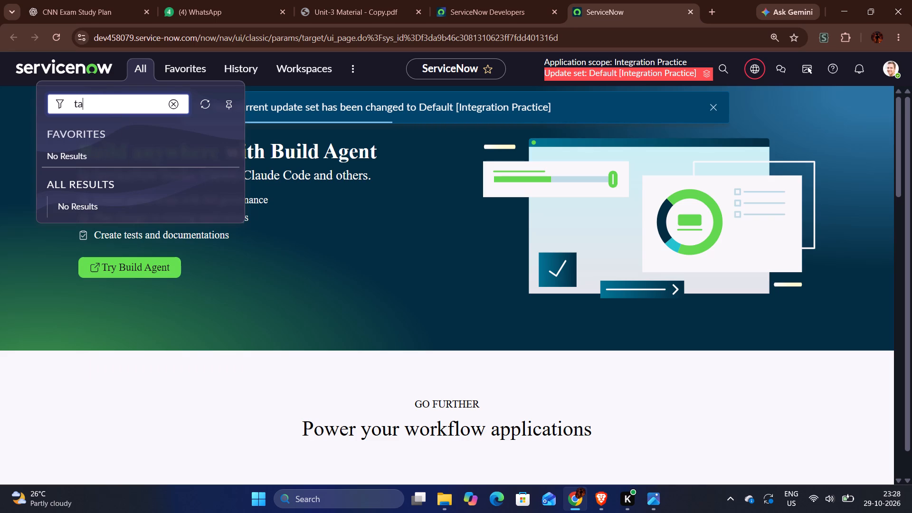
key(BackSpace)
key(BackSpace)
click(88, 100)
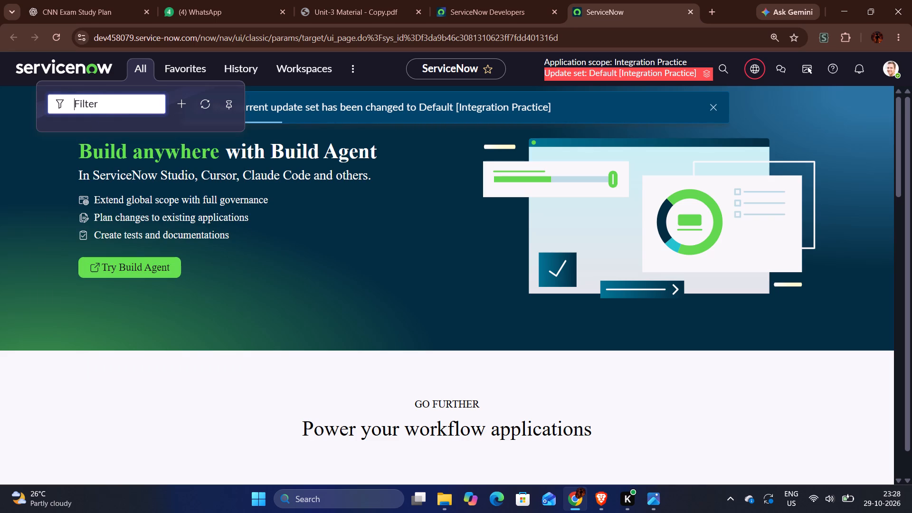
text(tab)
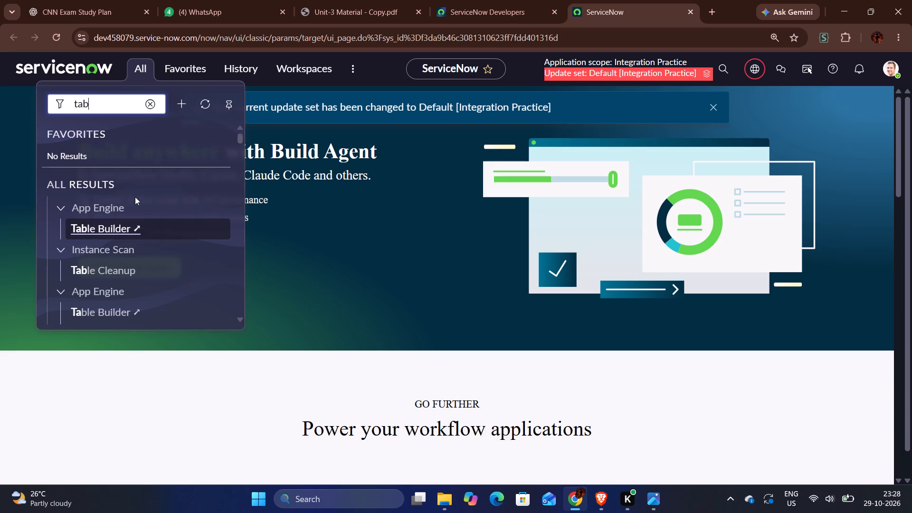
text(le)
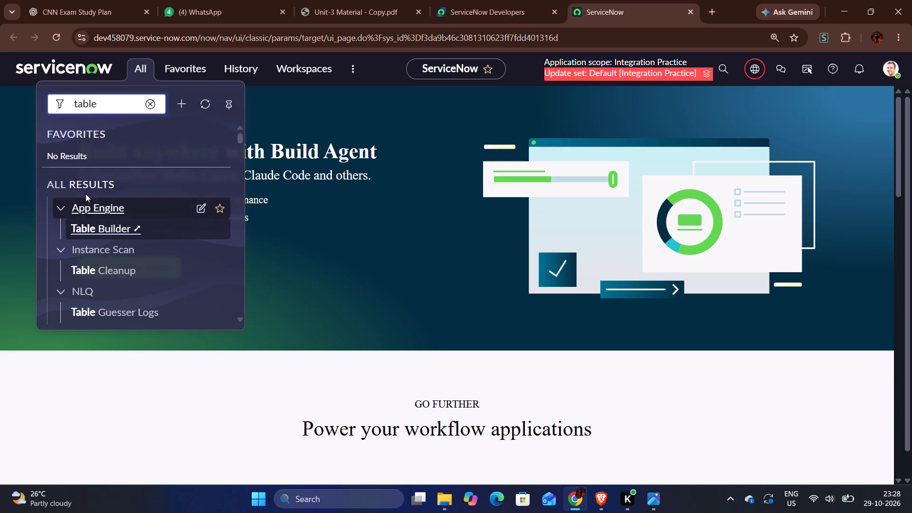
key(s)
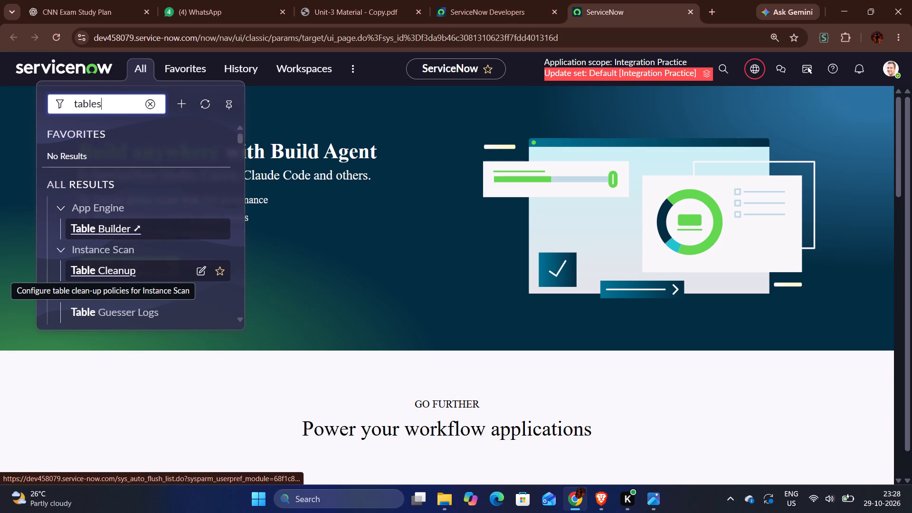
scroll(101, 234, down, 5)
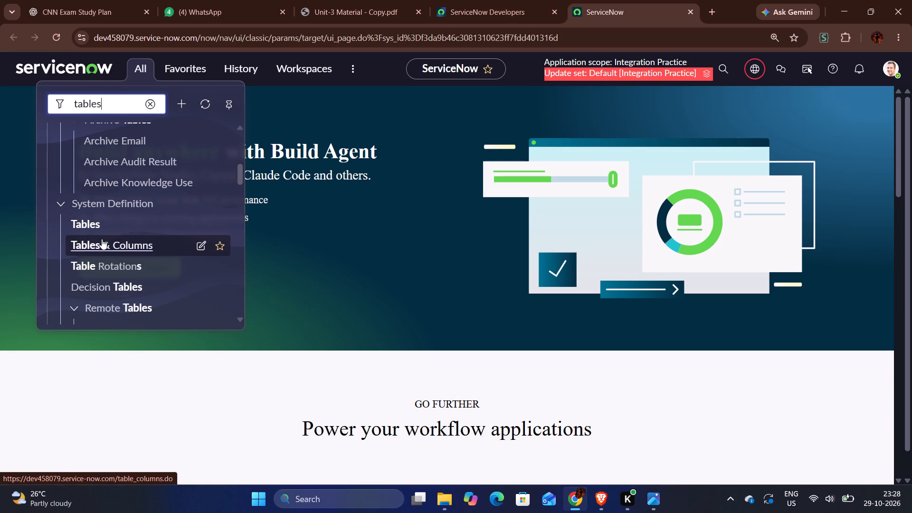
ctrl+click(88, 225)
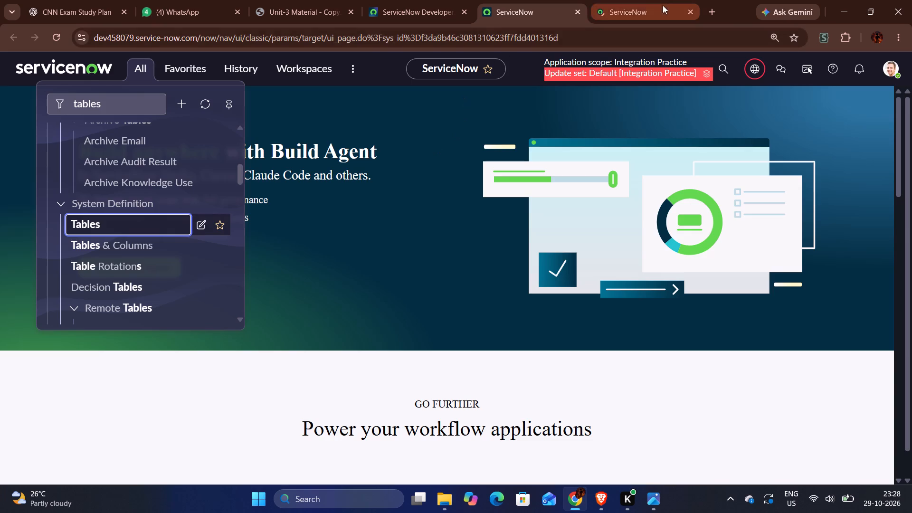
click(652, 8)
Start a new table record and set its label to "Weather App".
click(884, 69)
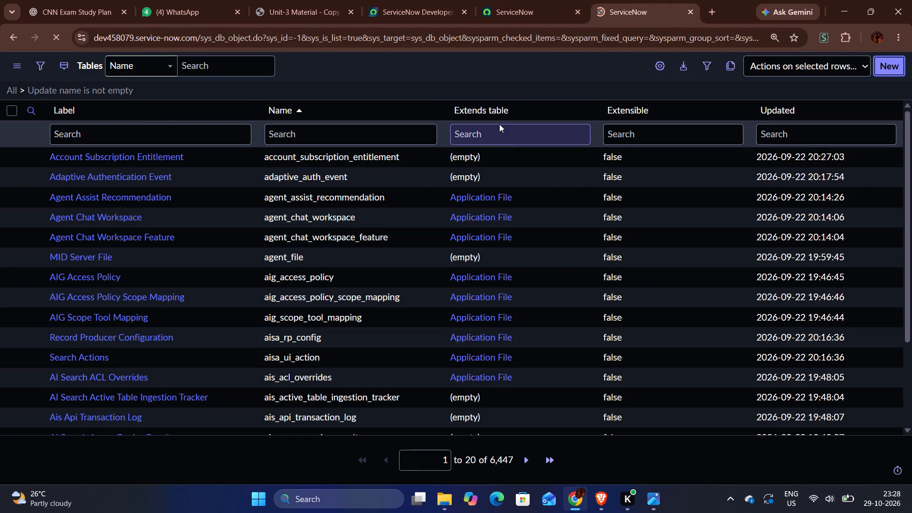
click(243, 104)
text(Weat)
drag(204, 132, 205, 136)
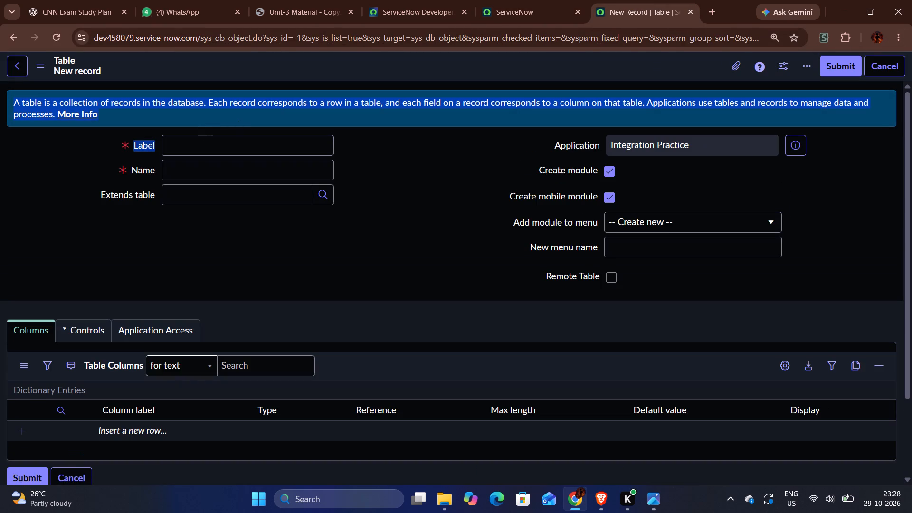
drag(205, 136, 205, 137)
click(205, 137)
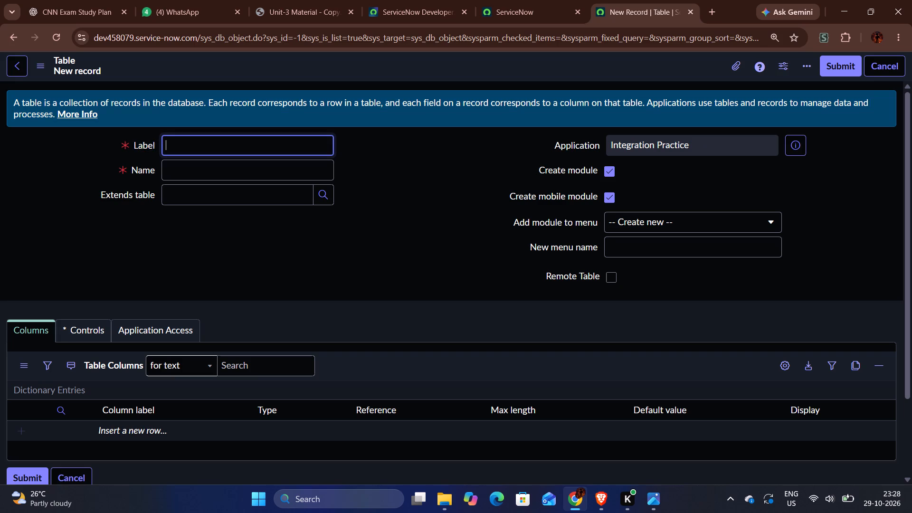
text(Weathger)
key(BackSpace)
key(BackSpace)
key(BackSpace)
text(er App)
click(223, 170)
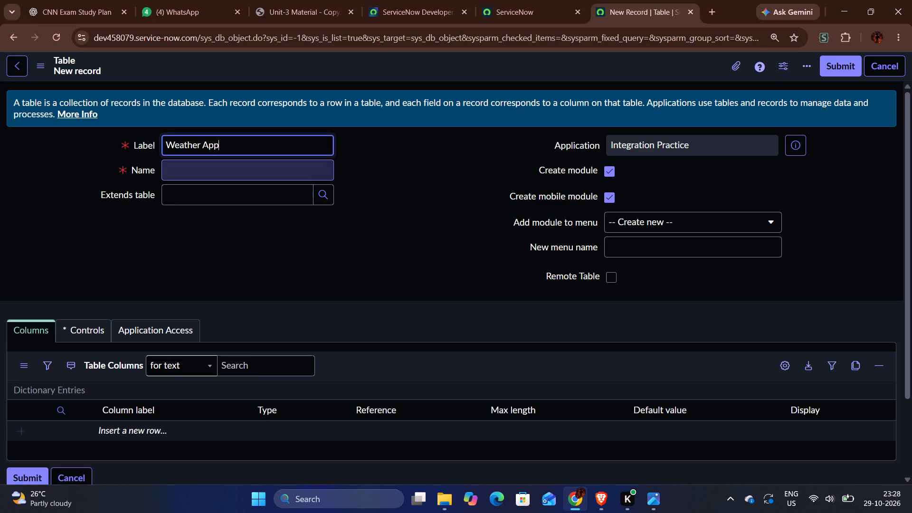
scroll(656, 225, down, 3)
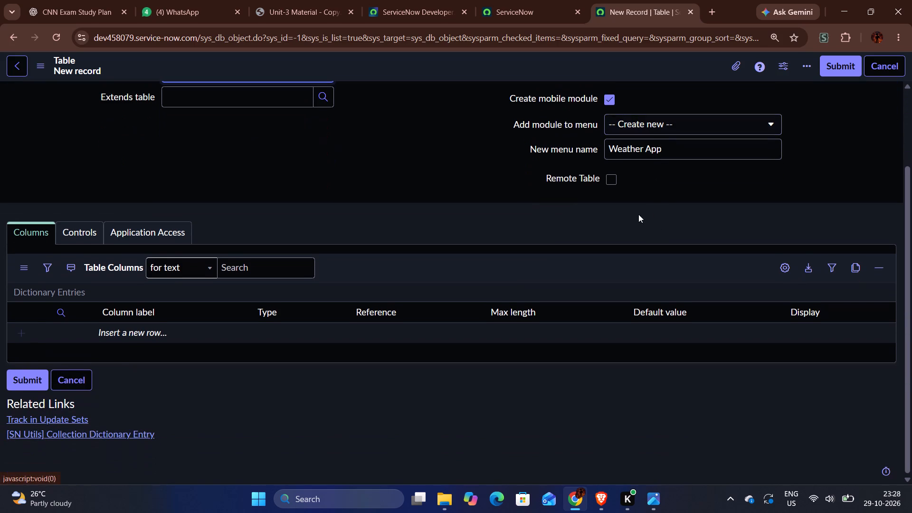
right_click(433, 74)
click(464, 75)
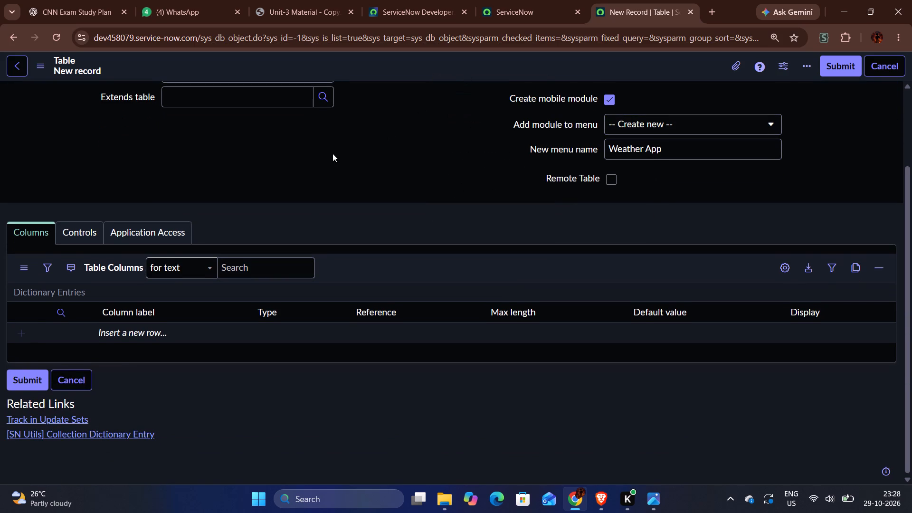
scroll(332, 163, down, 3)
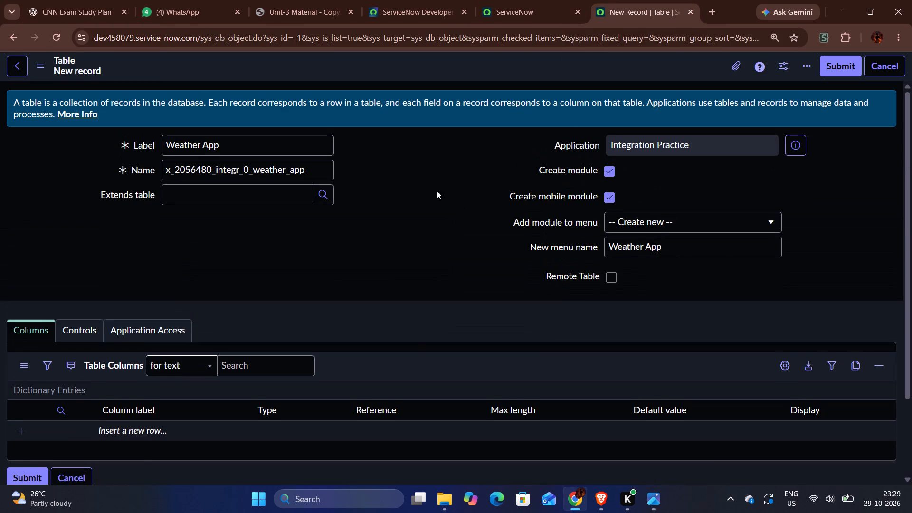
scroll(445, 224, down, 2)
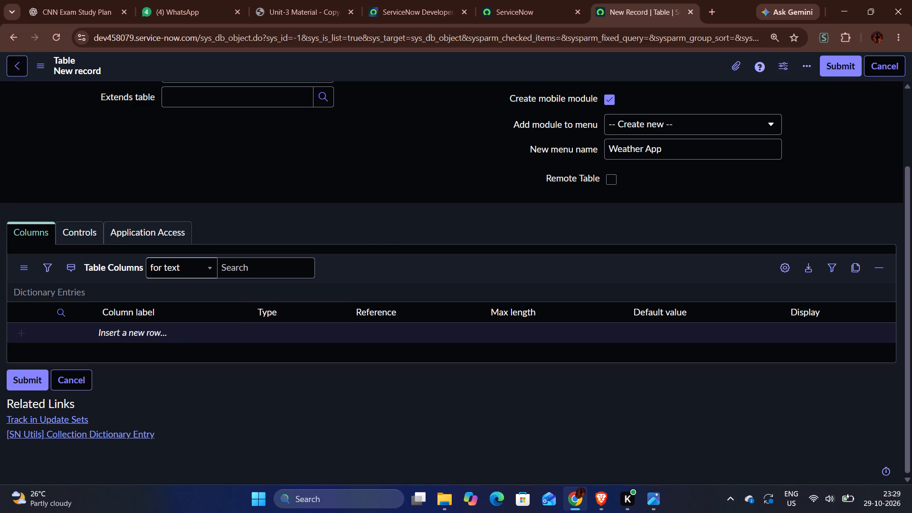
key(alt+Tab)
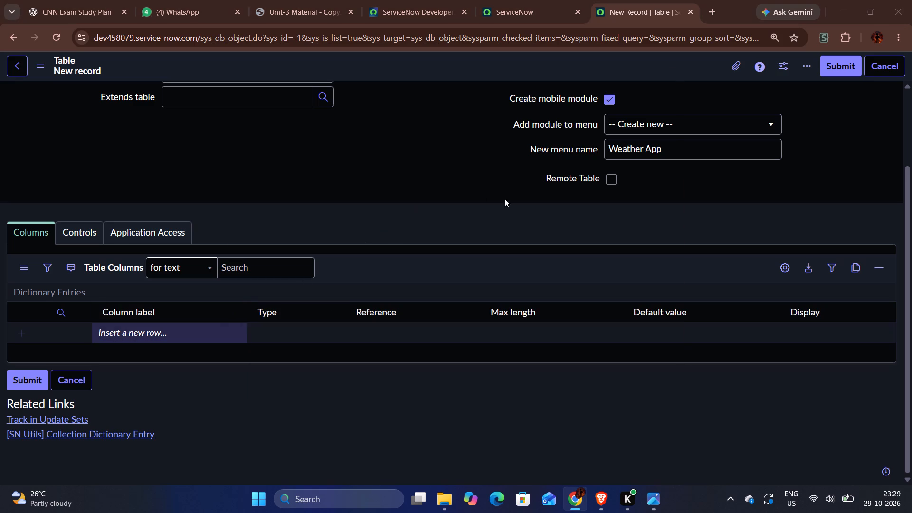
double_click(422, 224)
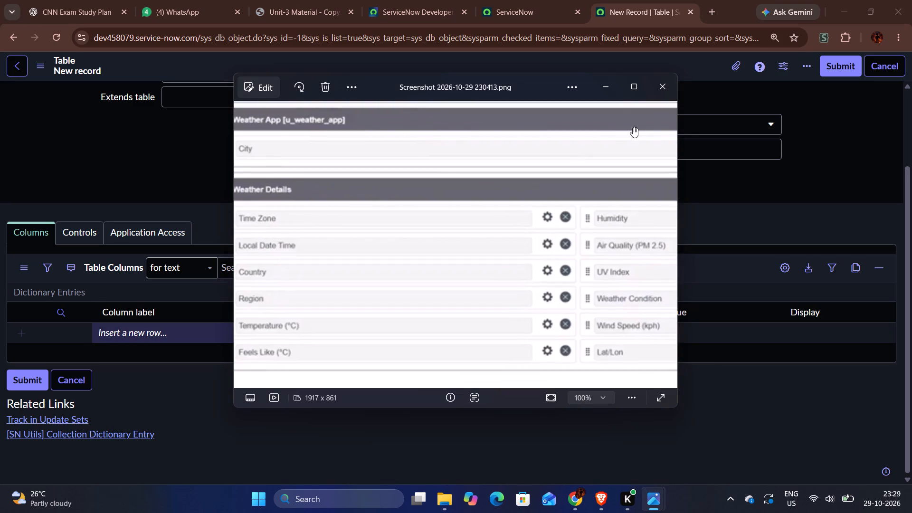
click(636, 85)
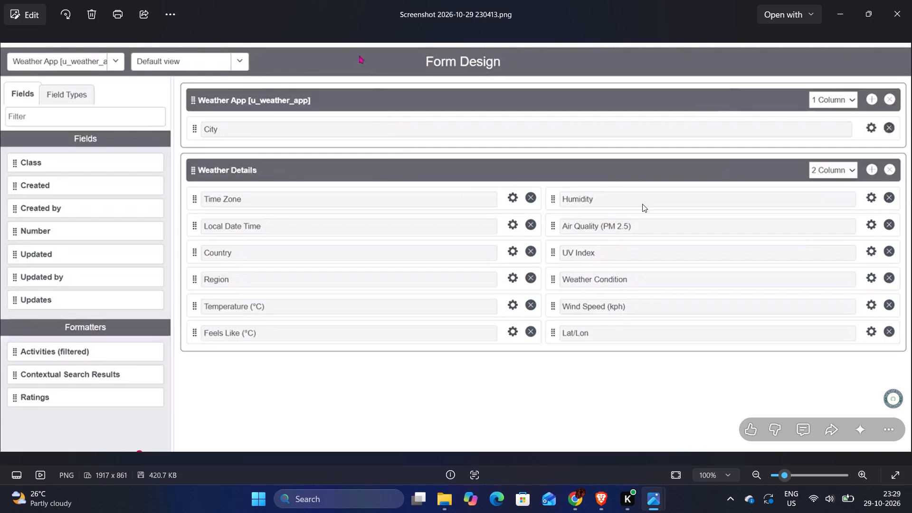
key(alt+Tab)
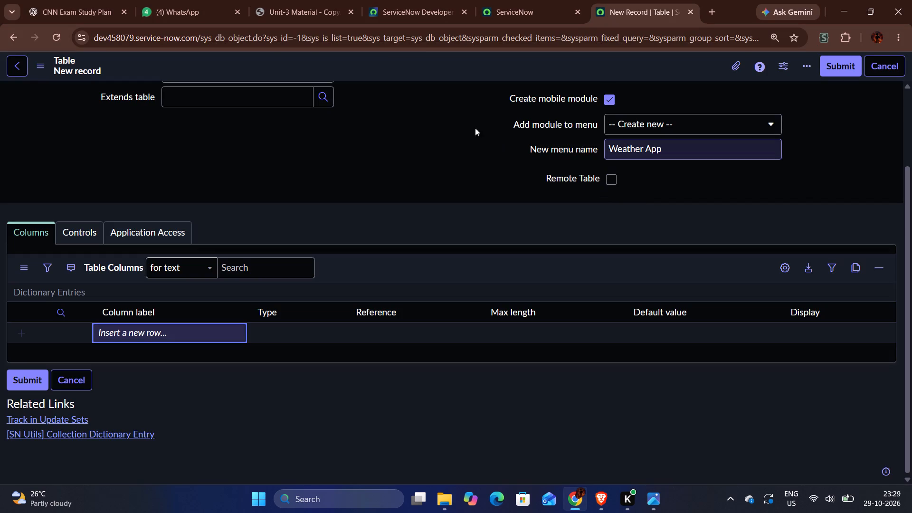
Open the Form Builder from the new table record's form and consult the Form Design reference screenshot alongside it.
right_click(399, 56)
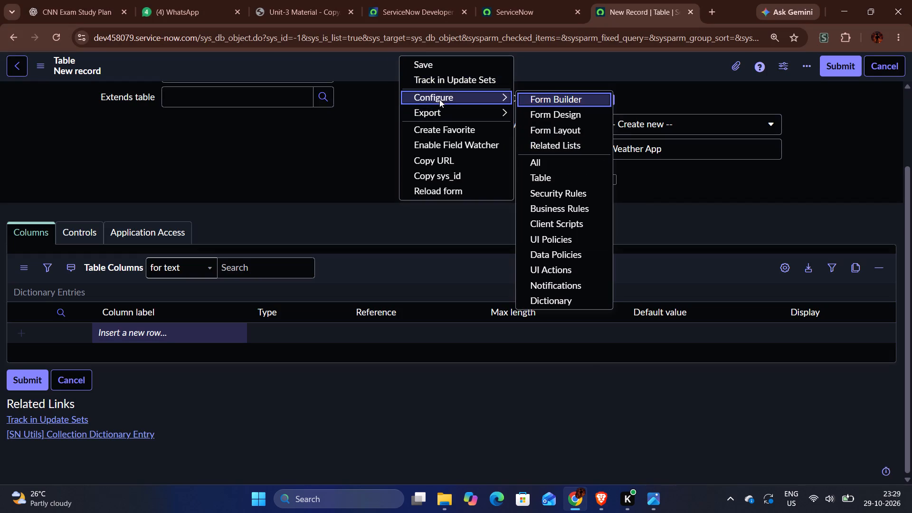
click(439, 99)
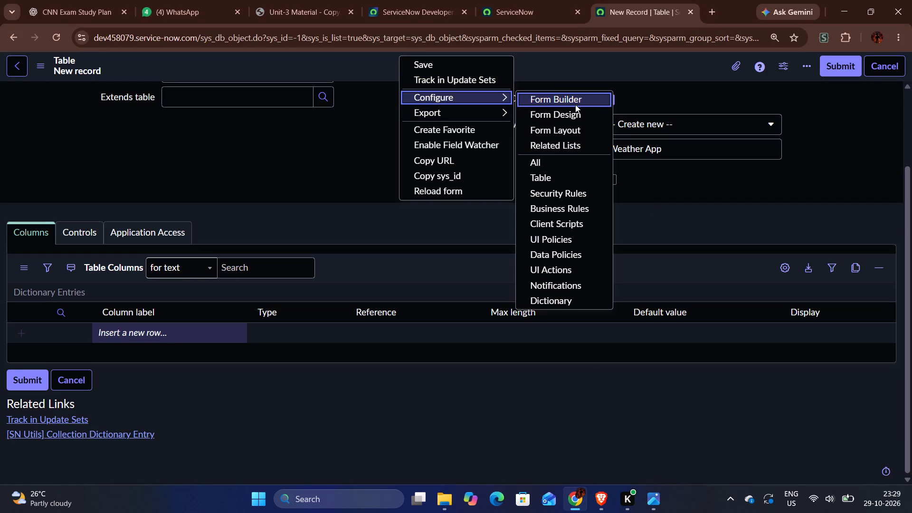
click(575, 104)
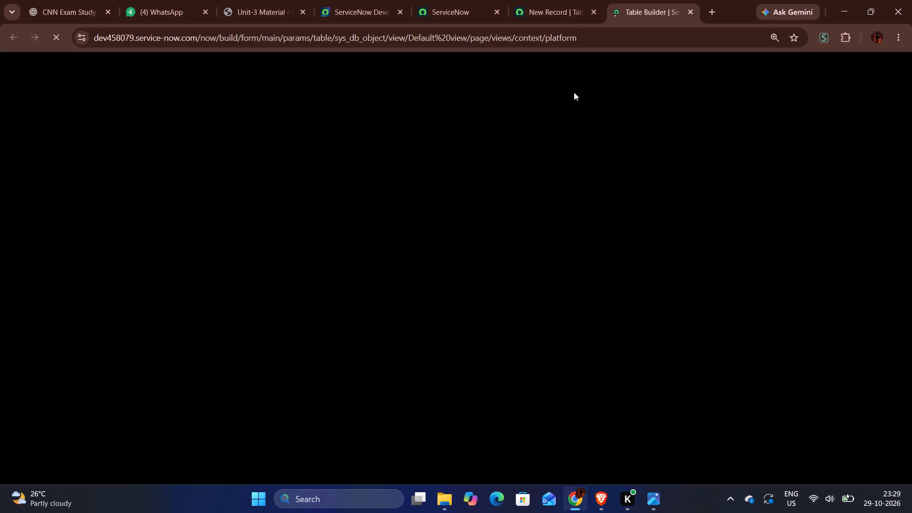
key(alt+Tab)
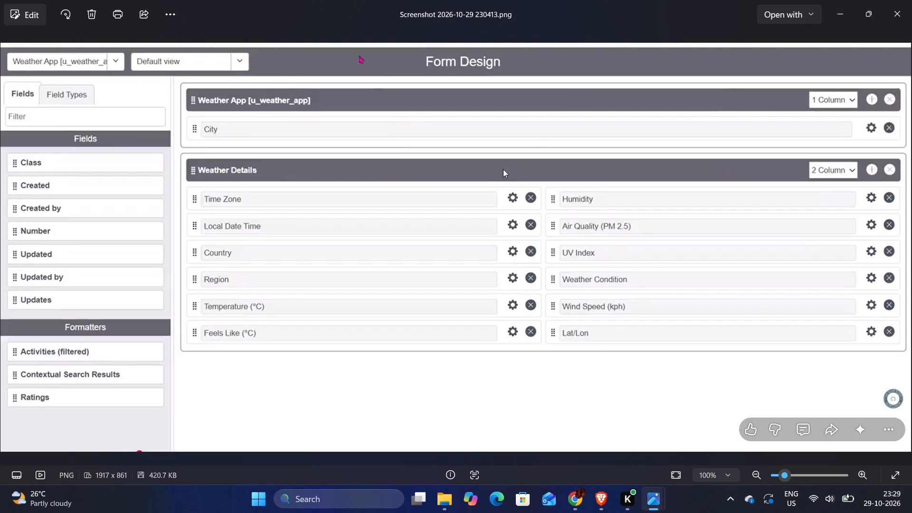
scroll(510, 161, down, 4)
key(alt+Tab)
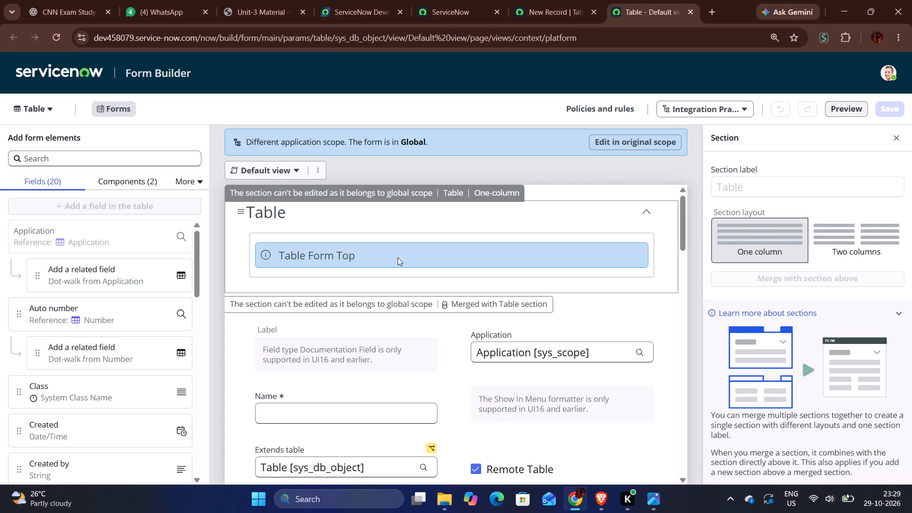
Examine the sections of the Table form's Default view and the list of available views.
scroll(407, 253, down, 3)
scroll(357, 246, down, 5)
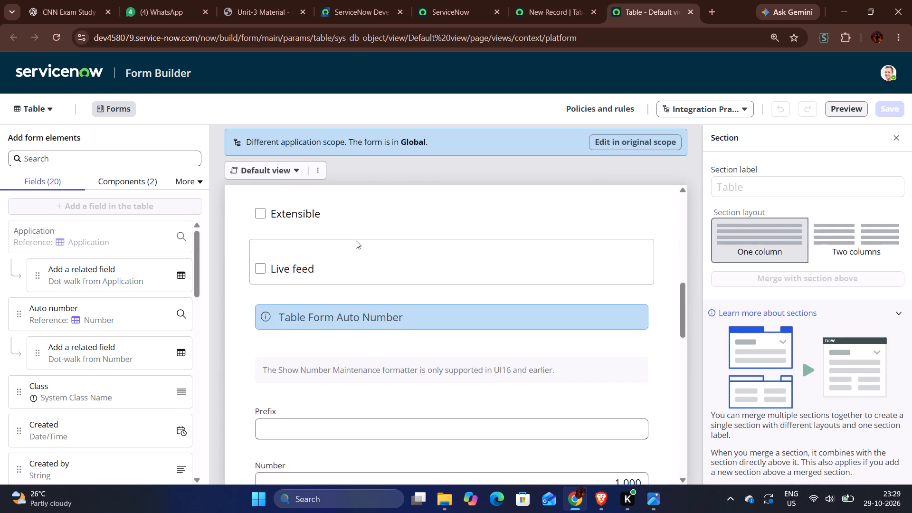
scroll(333, 244, up, 3)
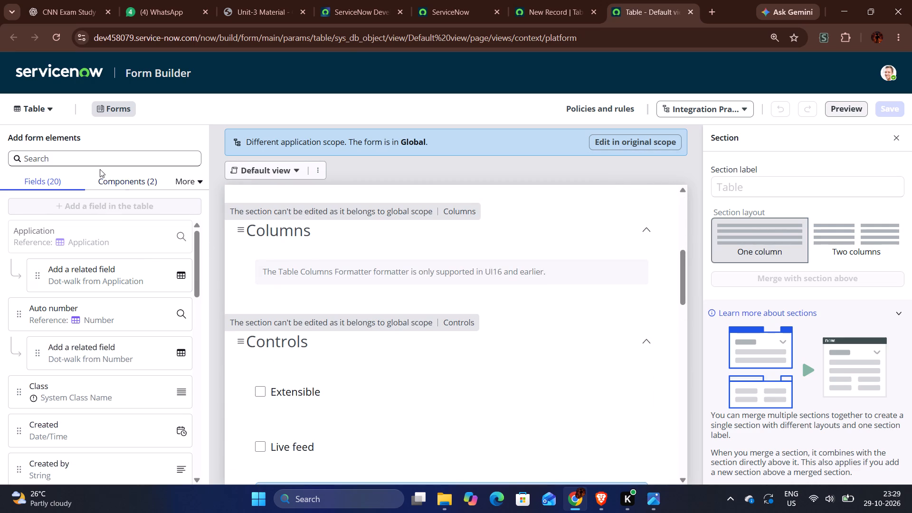
scroll(183, 181, up, 3)
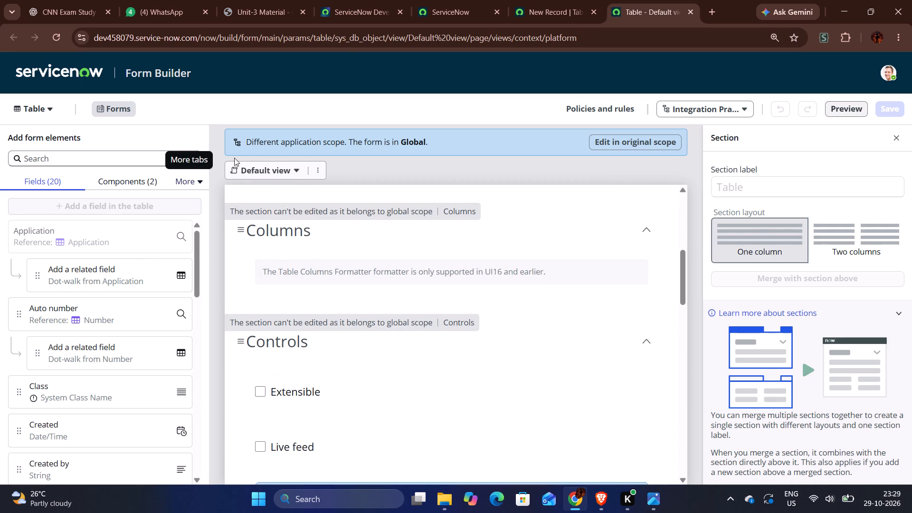
click(278, 172)
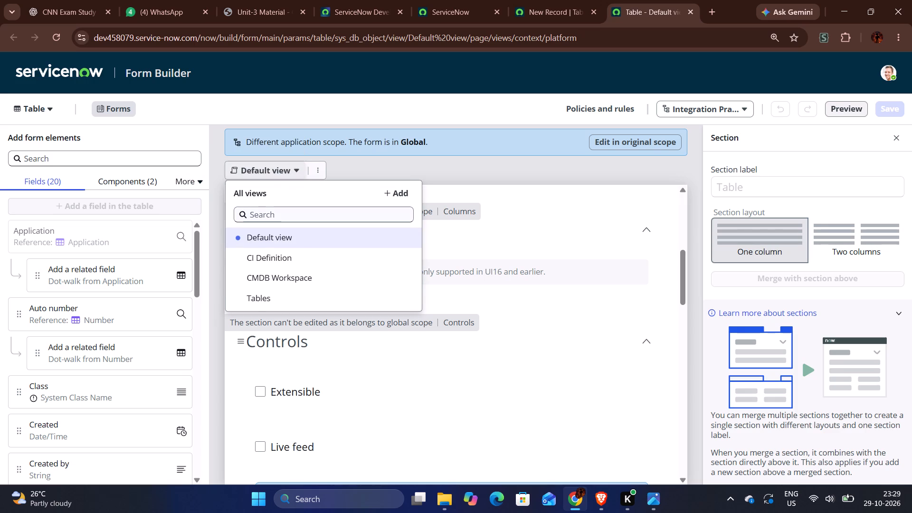
scroll(278, 248, down, 5)
click(486, 121)
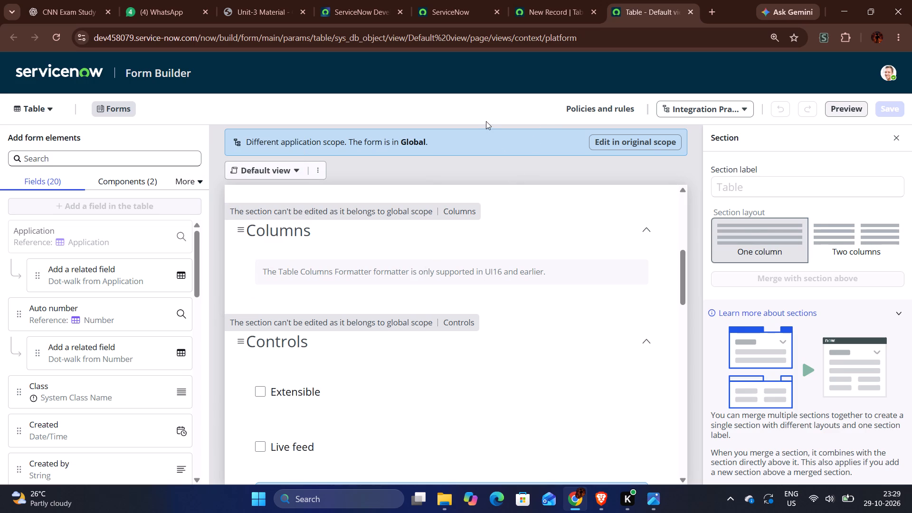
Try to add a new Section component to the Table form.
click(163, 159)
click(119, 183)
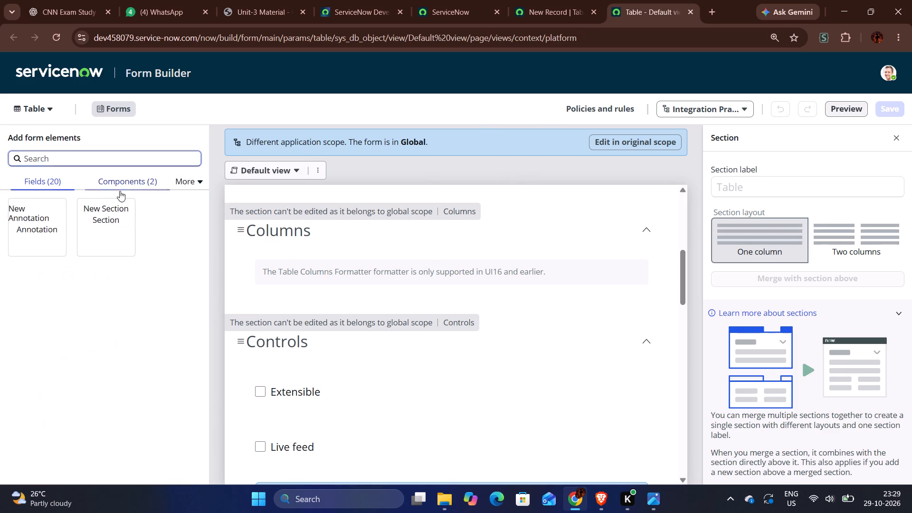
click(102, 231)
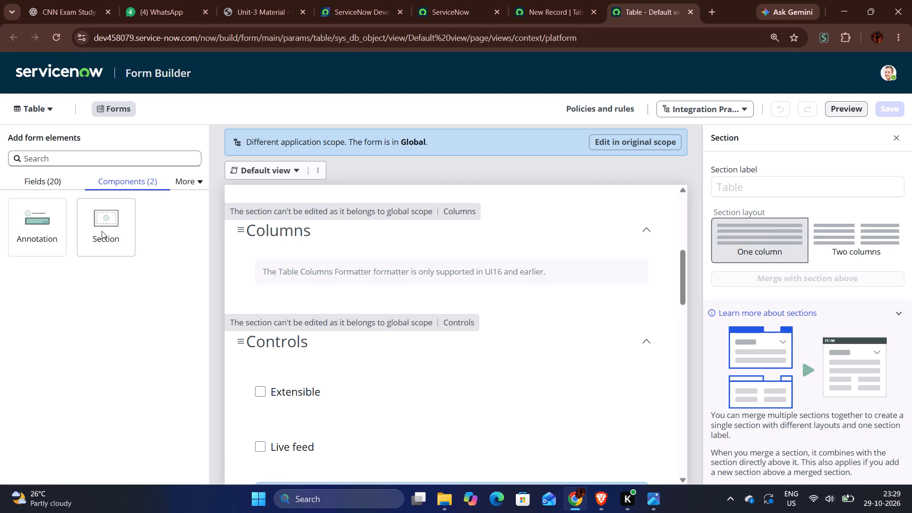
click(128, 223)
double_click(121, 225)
Look through the available fields of the Table form and try to add a field in the table.
click(38, 186)
scroll(90, 257, down, 6)
scroll(88, 251, up, 3)
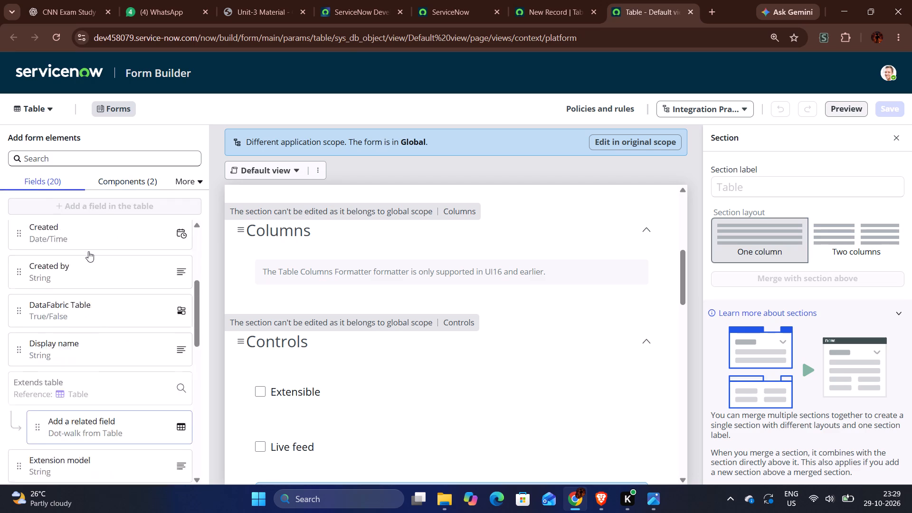
scroll(93, 260, down, 12)
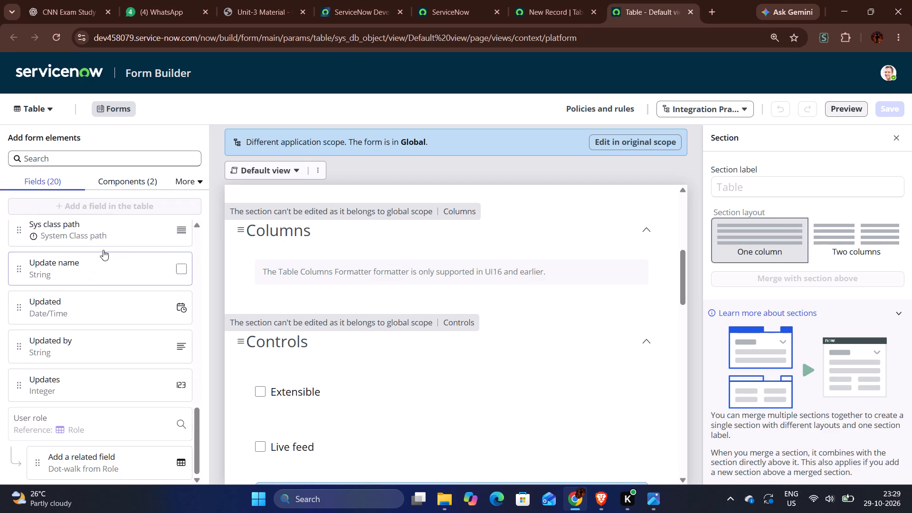
click(138, 210)
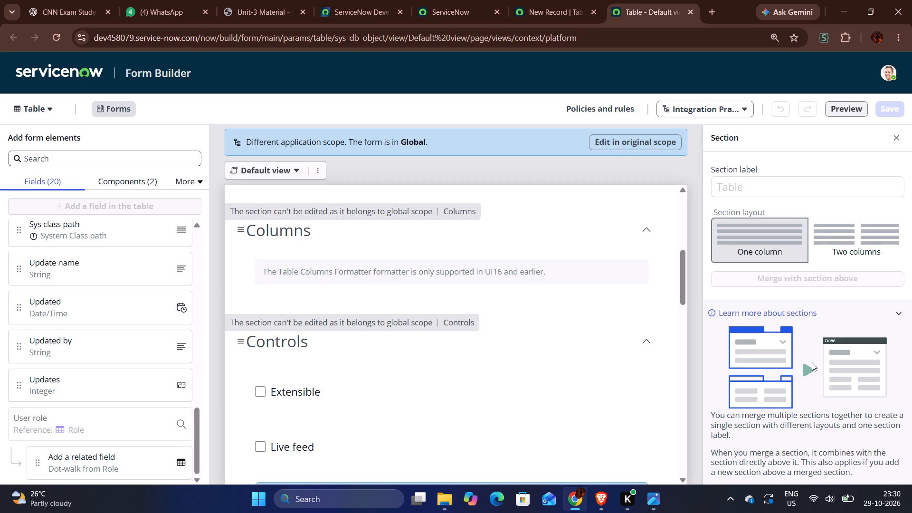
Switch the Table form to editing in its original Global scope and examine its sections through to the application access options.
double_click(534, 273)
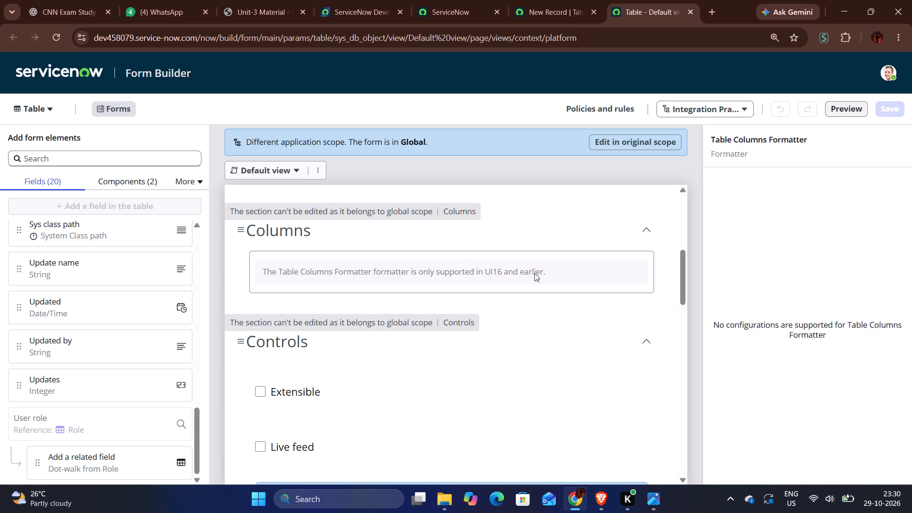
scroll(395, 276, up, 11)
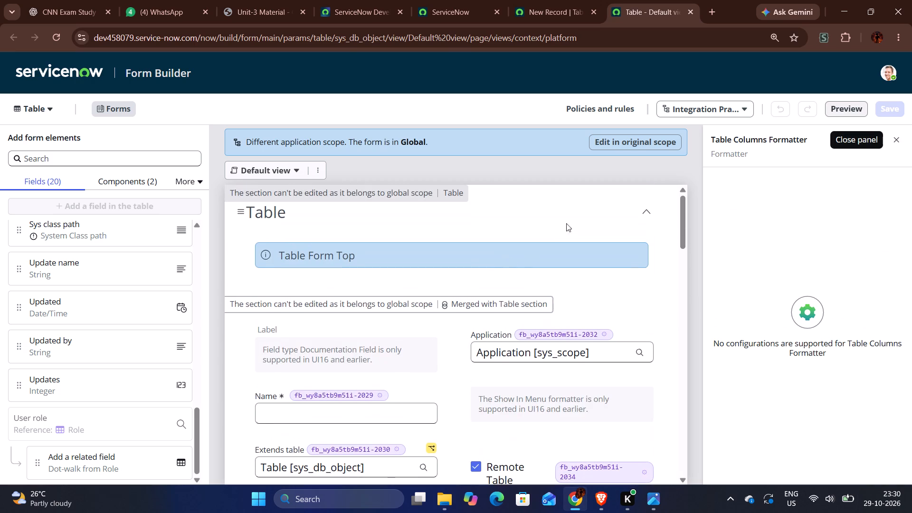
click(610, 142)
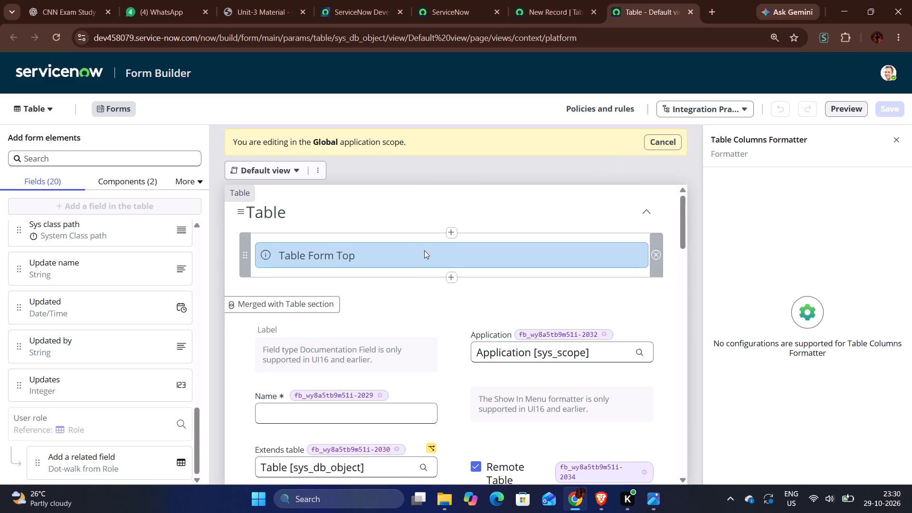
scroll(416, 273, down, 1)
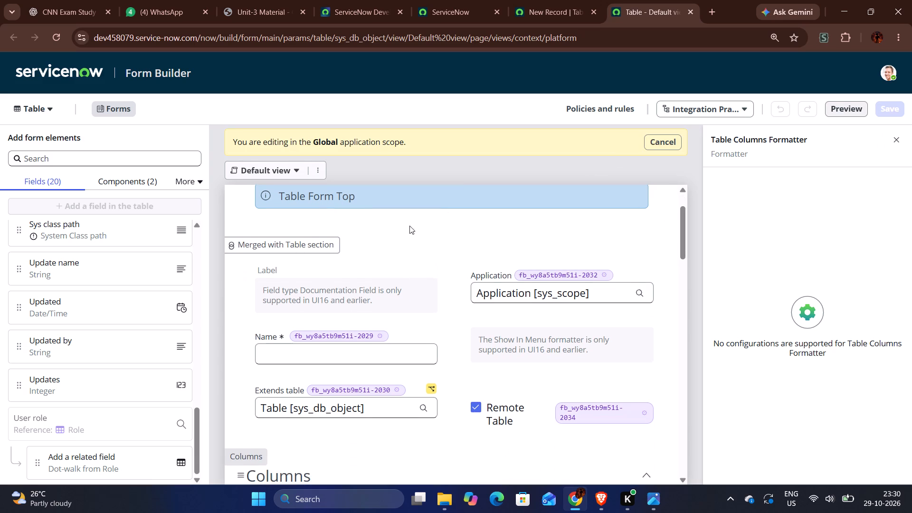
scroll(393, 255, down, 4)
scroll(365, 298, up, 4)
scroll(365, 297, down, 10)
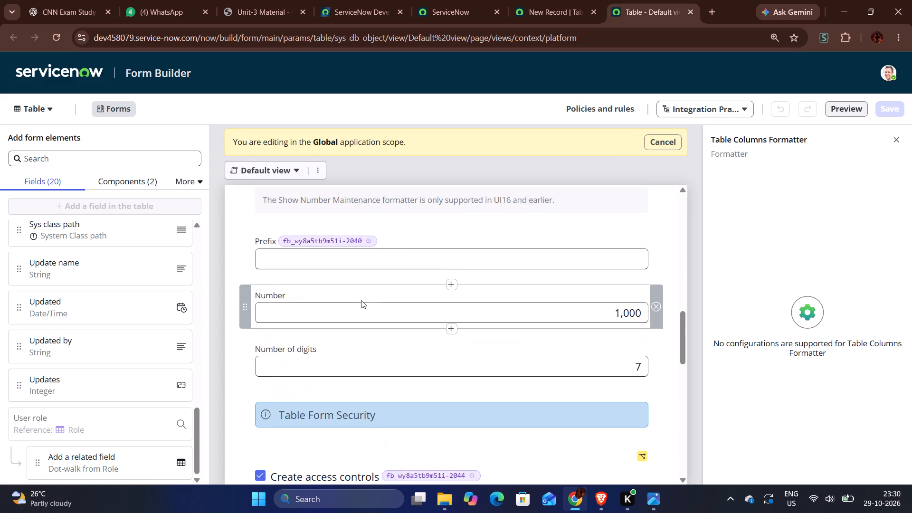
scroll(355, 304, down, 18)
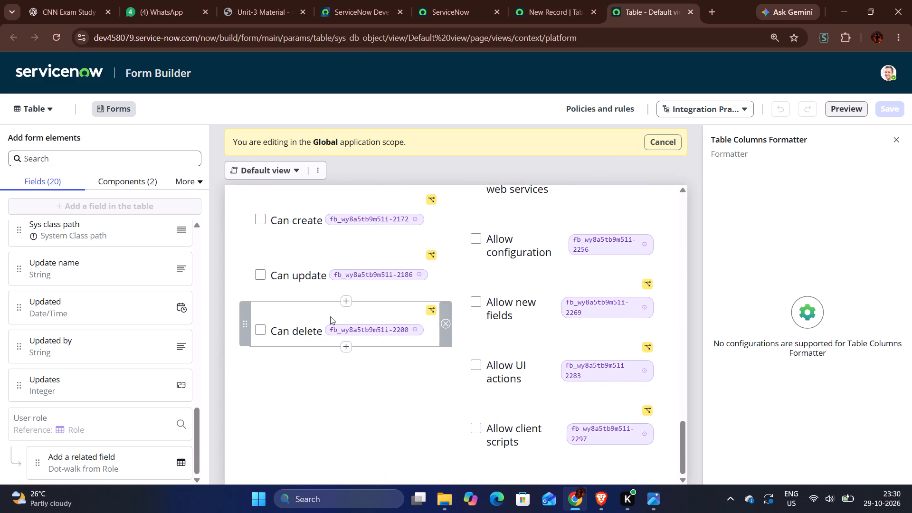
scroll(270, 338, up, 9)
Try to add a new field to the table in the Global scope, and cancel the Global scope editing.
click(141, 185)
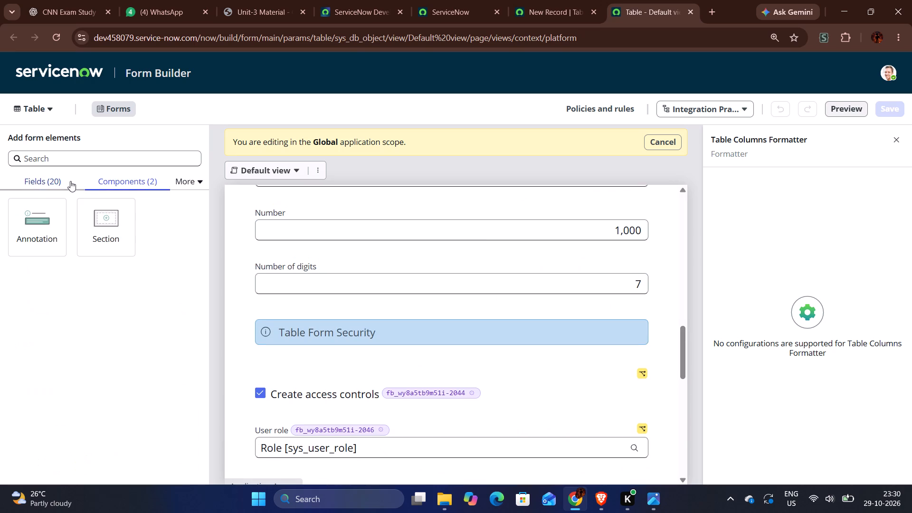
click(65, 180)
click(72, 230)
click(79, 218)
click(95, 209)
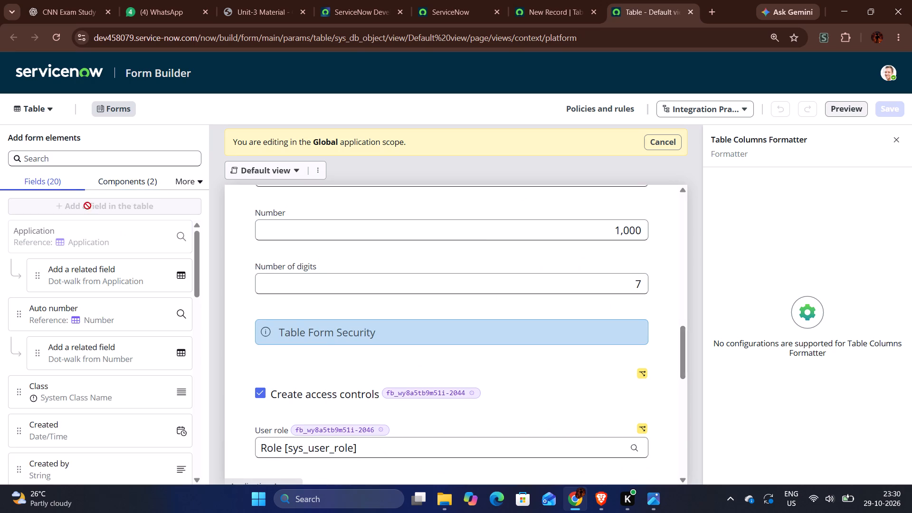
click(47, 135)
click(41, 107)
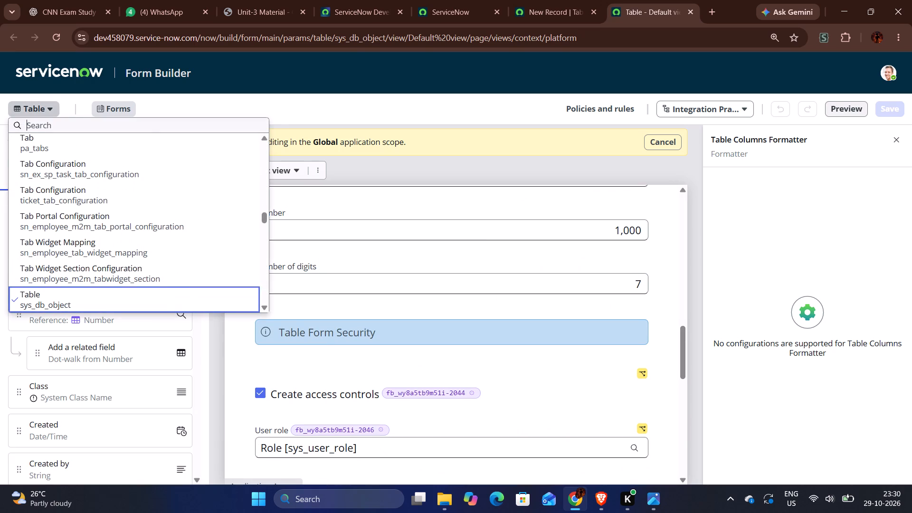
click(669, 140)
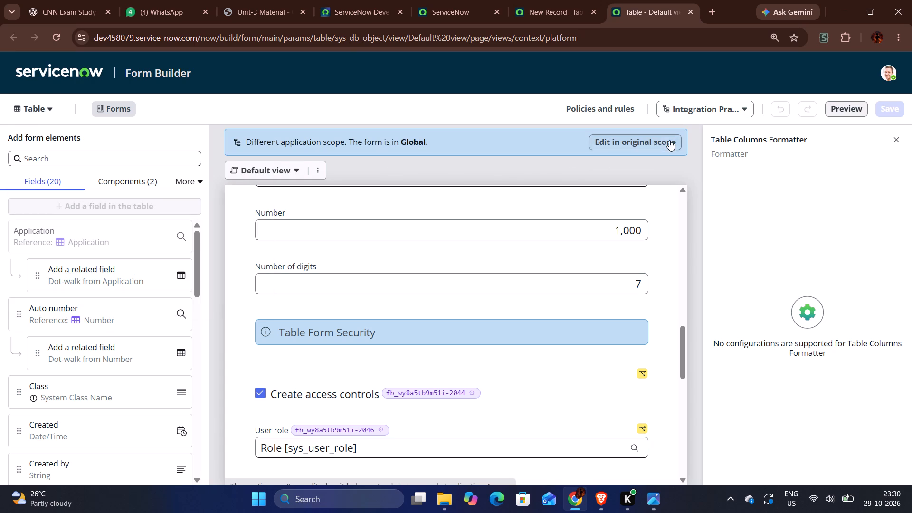
Search the Form Builder's table selector for "Weather", and clear the search without changing tables.
click(41, 113)
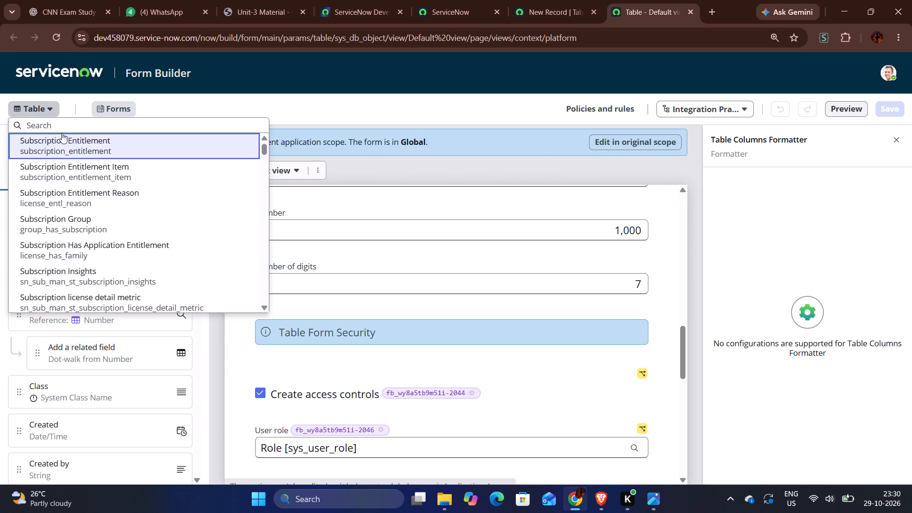
click(62, 128)
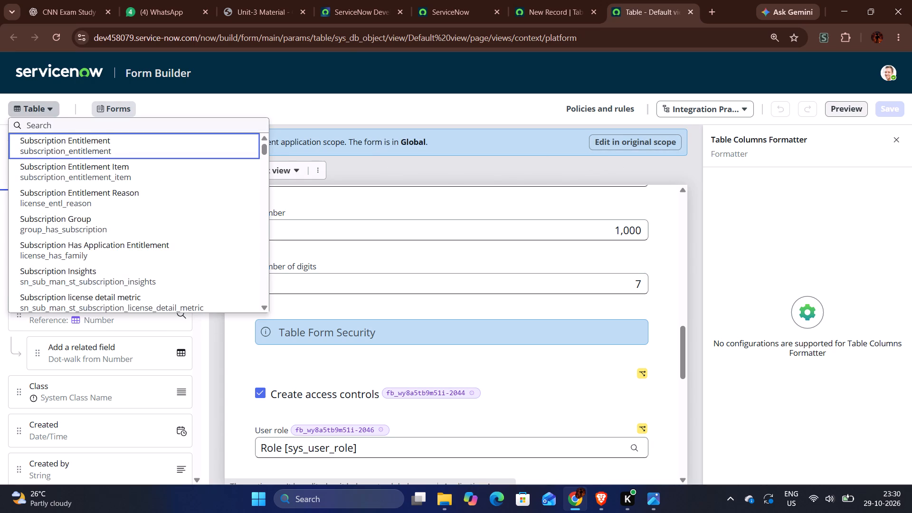
text(Weat)
text(her)
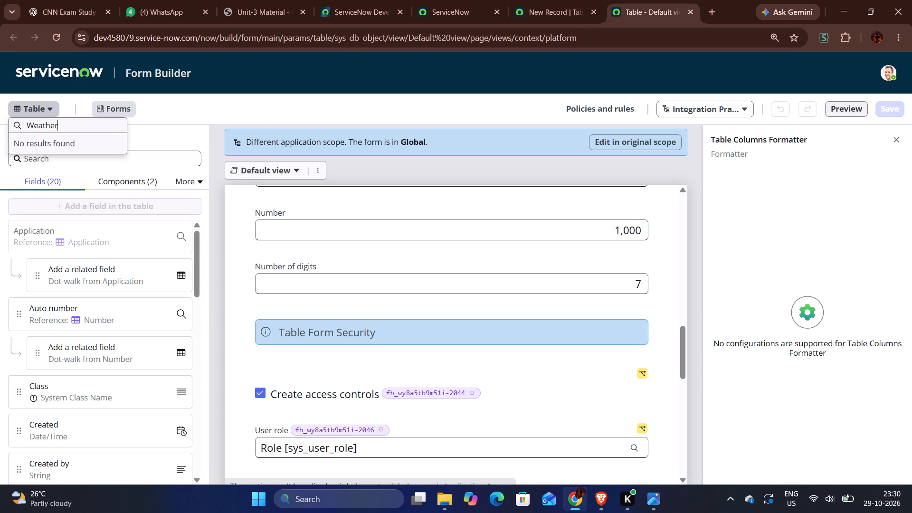
key(BackSpace)
key(BackSpace)
key(BackSpace)
key(BackSpace)
key(BackSpace)
key(BackSpace)
key(BackSpace)
key(BackSpace)
key(BackSpace)
key(BackSpace)
key(BackSpace)
key(BackSpace)
key(BackSpace)
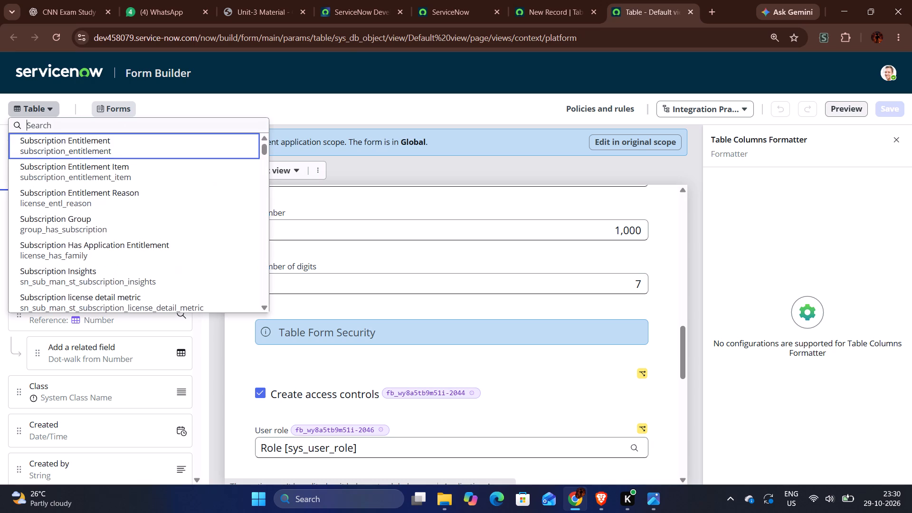
click(281, 109)
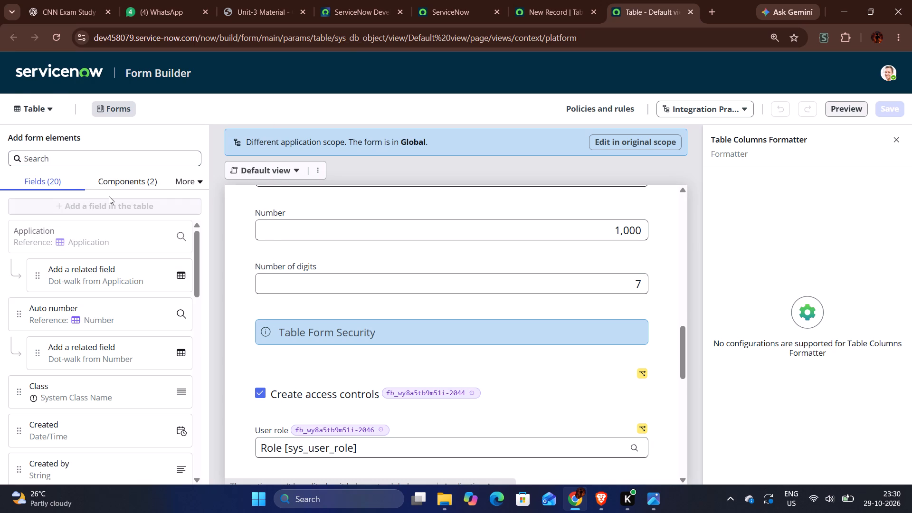
Close the Form Builder page and return to the new Weather App table record.
scroll(109, 196, down, 7)
scroll(103, 269, down, 5)
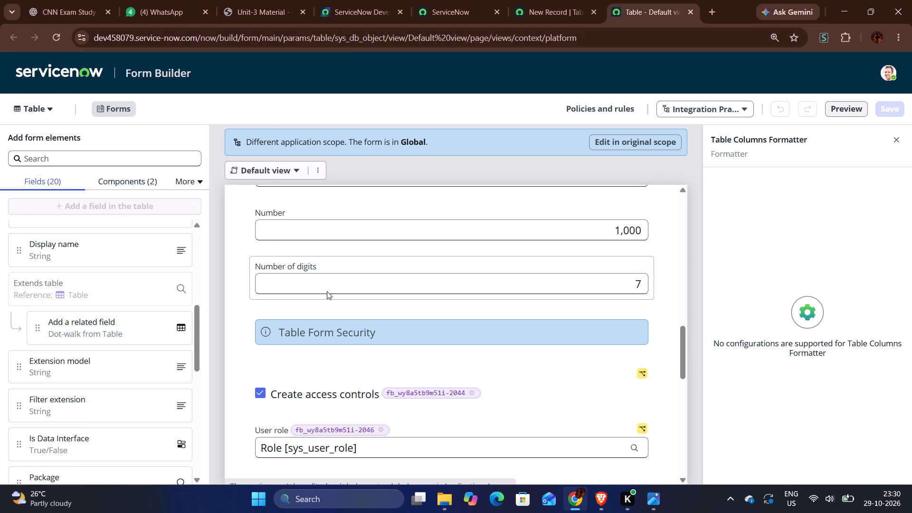
scroll(326, 291, up, 4)
click(741, 154)
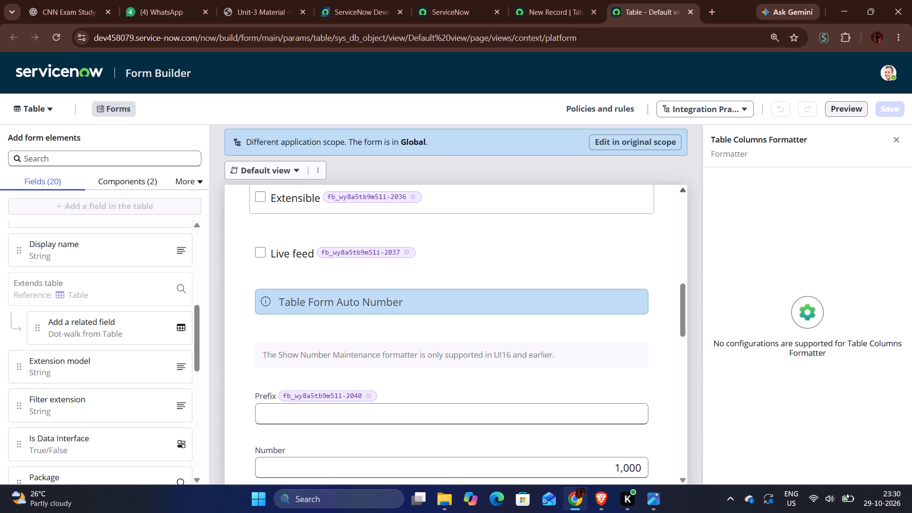
click(688, 7)
click(654, 3)
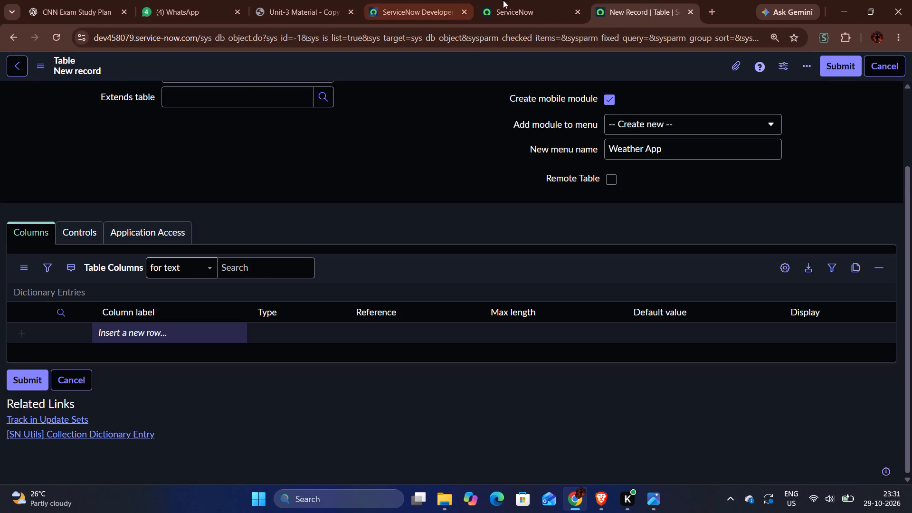
Search the ServiceNow application navigator for "weather", shorten the filter to "weat", and return to the new table record.
click(532, 3)
click(151, 74)
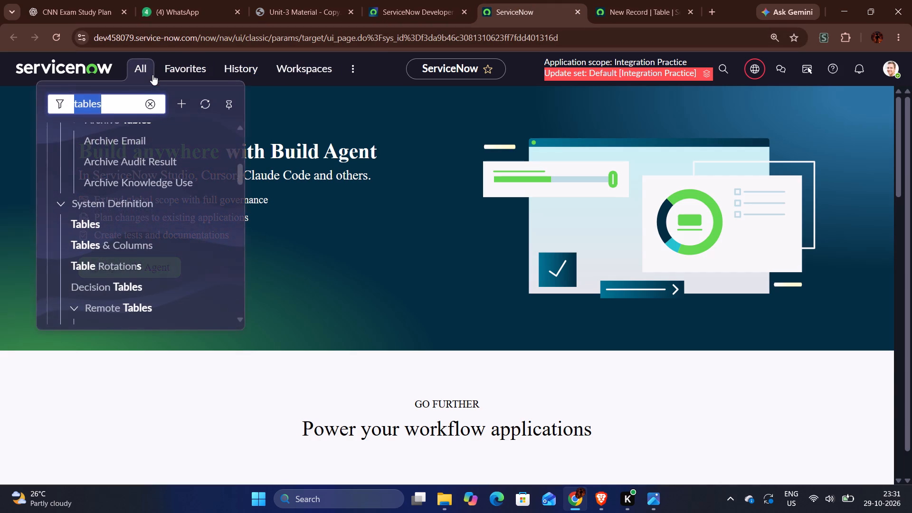
key(w)
text(eath)
text(er)
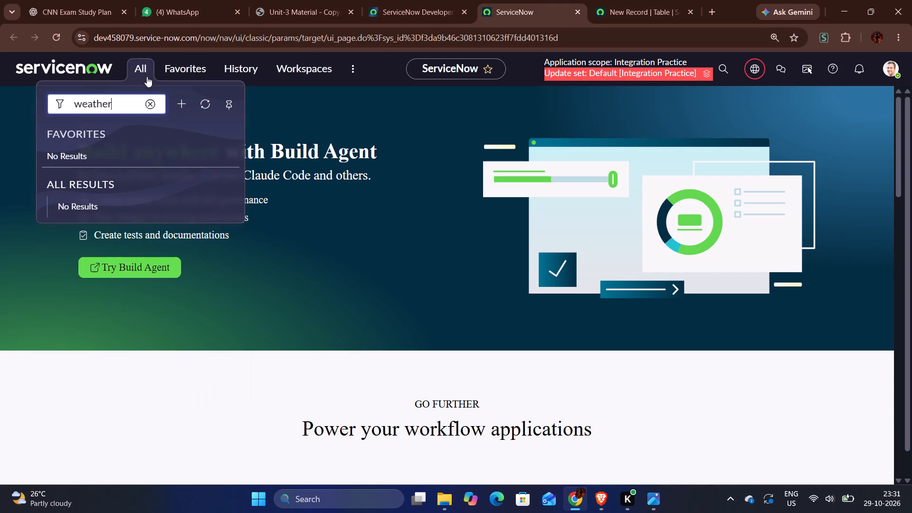
key(BackSpace)
key(BackSpace)
key(BackSpace)
scroll(167, 241, down, 12)
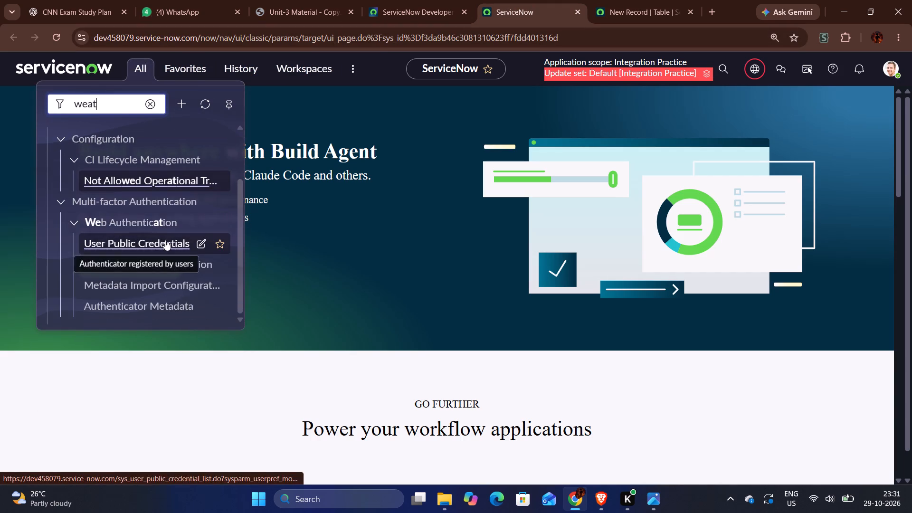
scroll(161, 234, down, 4)
click(354, 136)
click(640, 2)
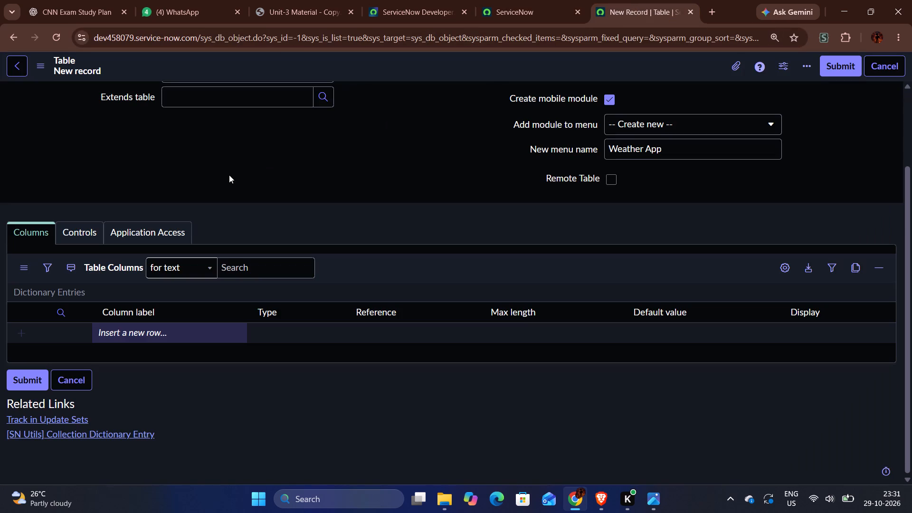
Submit the new Weather App table record in the Integration Practice application.
scroll(159, 152, up, 9)
click(348, 163)
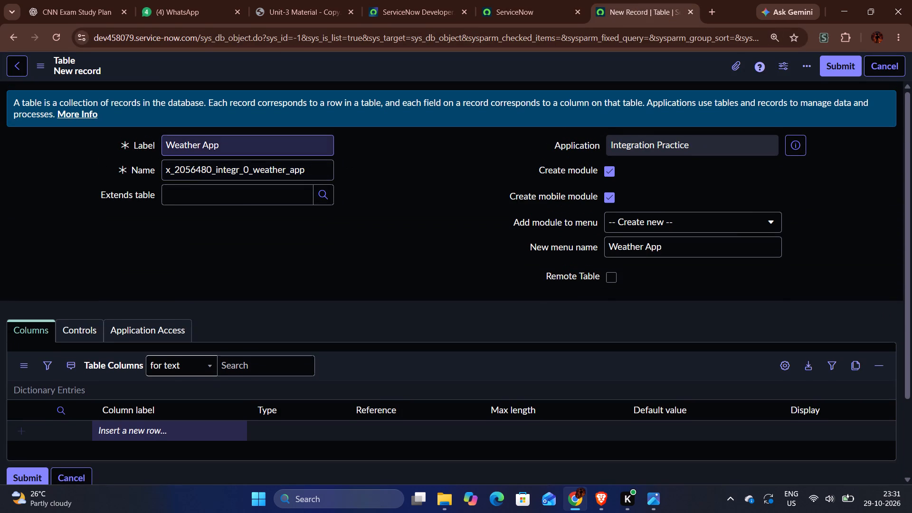
click(846, 65)
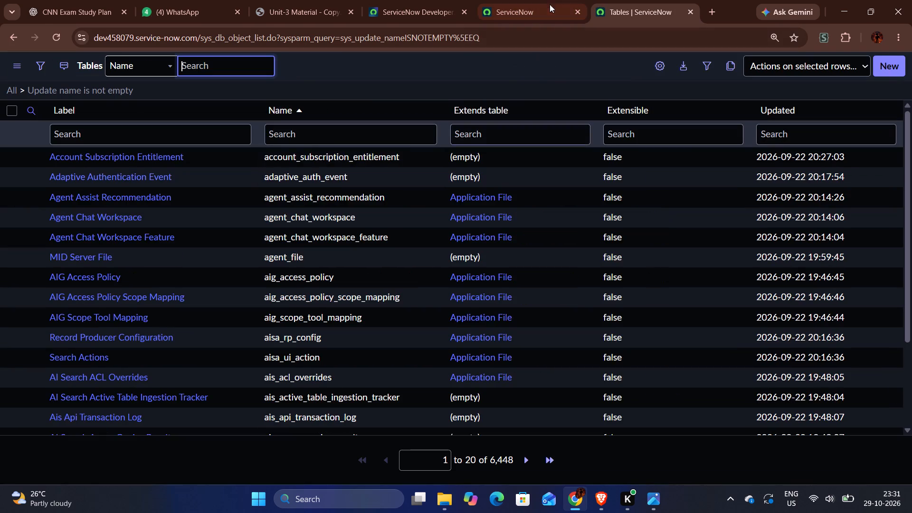
Search the ServiceNow application navigator for "weather app", and shorten the filter to "weather".
click(547, 0)
click(141, 68)
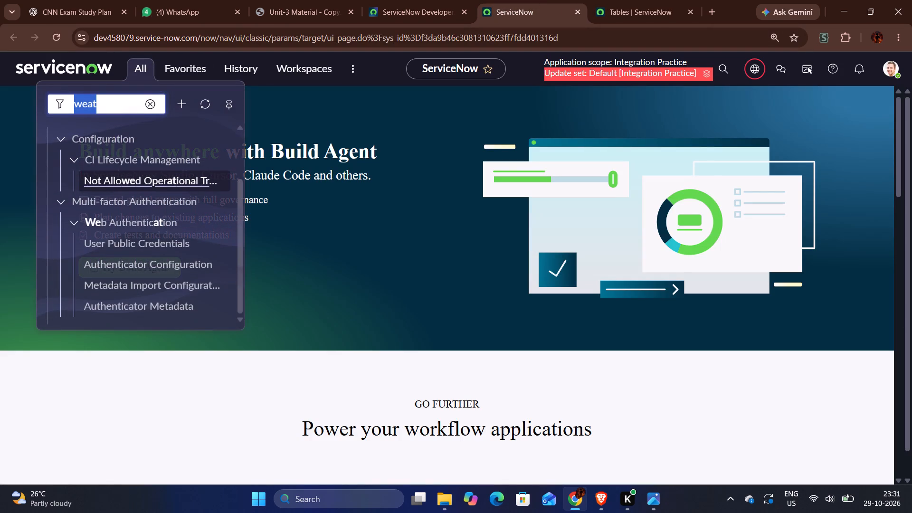
key(BackSpace)
text(weather)
key(space)
text(app)
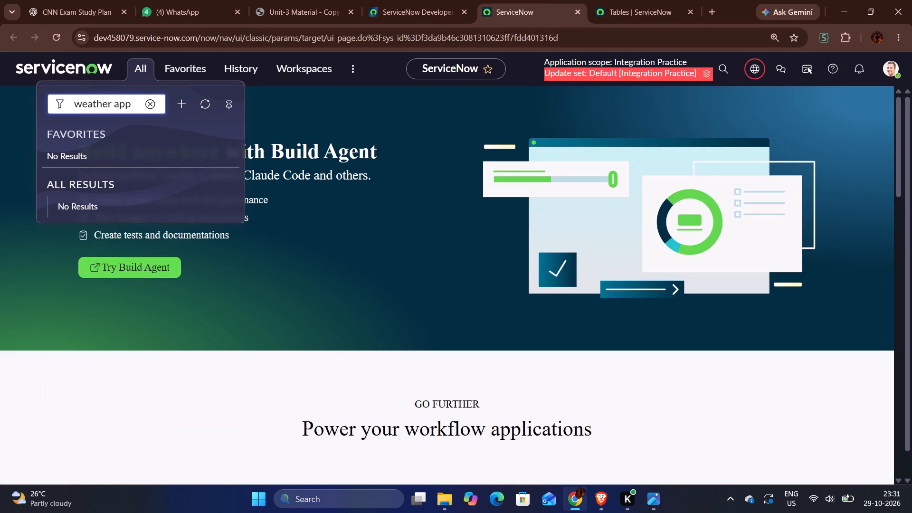
key(BackSpace)
key(BackSpace)
key(BackSpace)
key(BackSpace)
Check the ServiceNow favorites and the navigation history for the Weather App table.
click(184, 72)
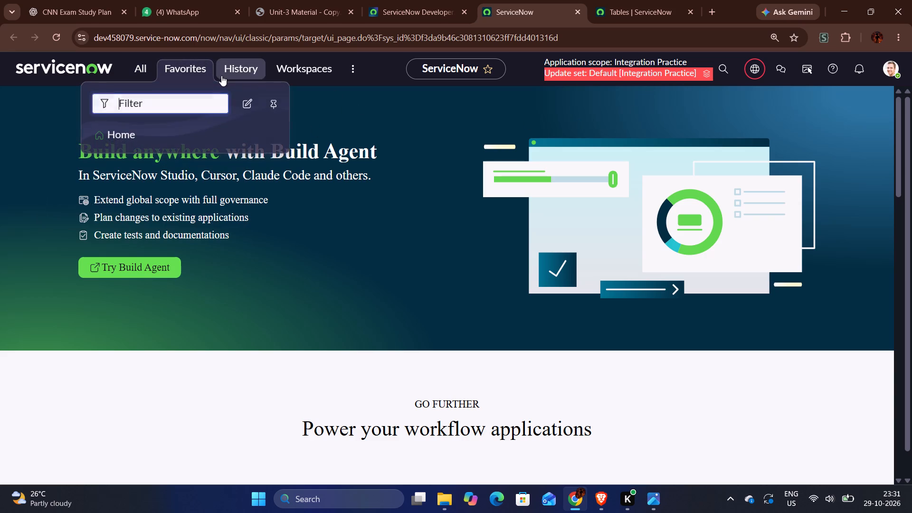
click(229, 74)
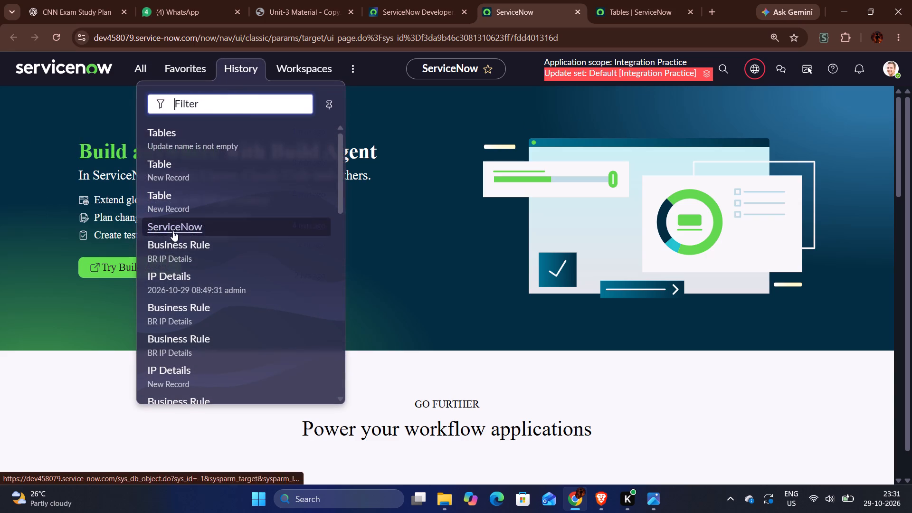
click(199, 110)
Shorten the navigator filter to "we", browse the matching modules, and search again for "weather app".
click(145, 69)
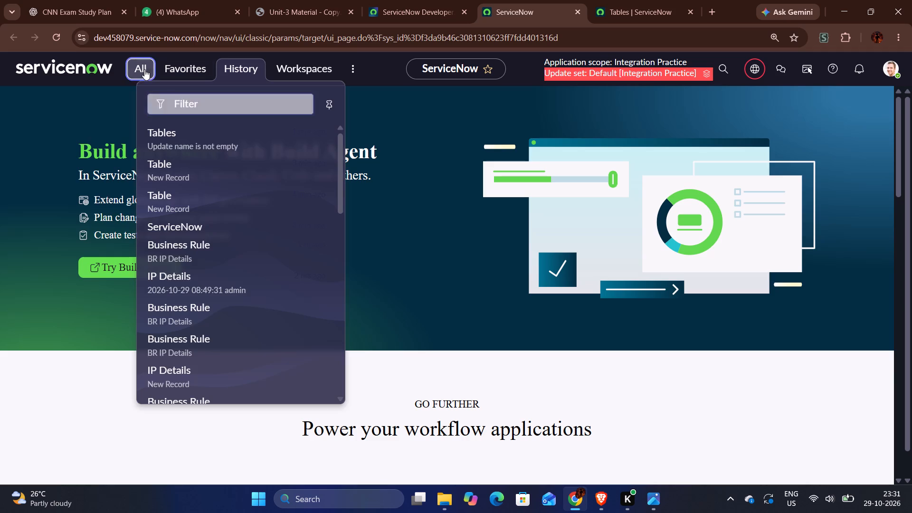
key(BackSpace)
key(BackSpace)
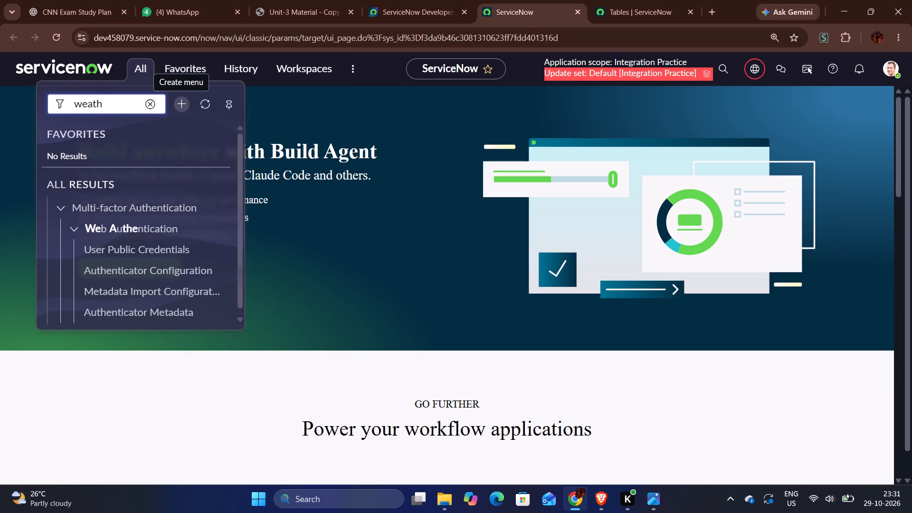
key(BackSpace)
key(BackSpace)
key(BackSpace)
scroll(163, 280, down, 7)
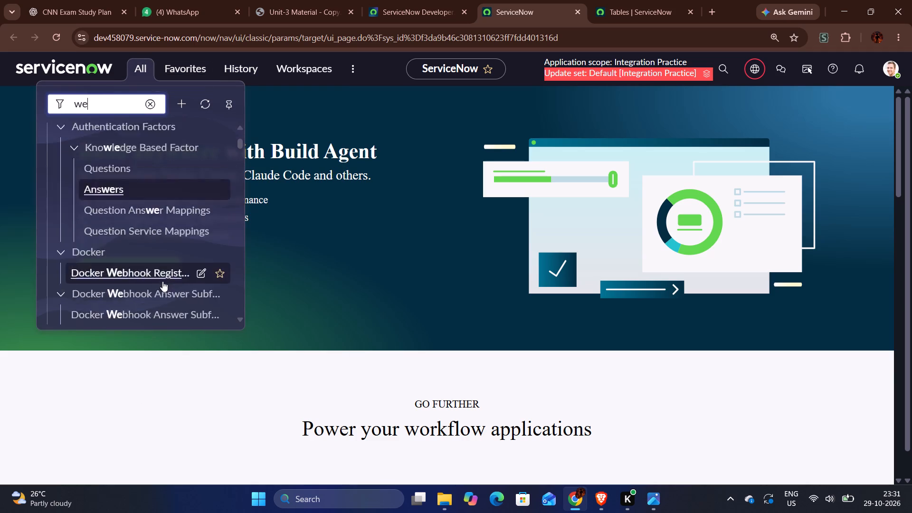
scroll(161, 268, down, 15)
scroll(162, 270, up, 7)
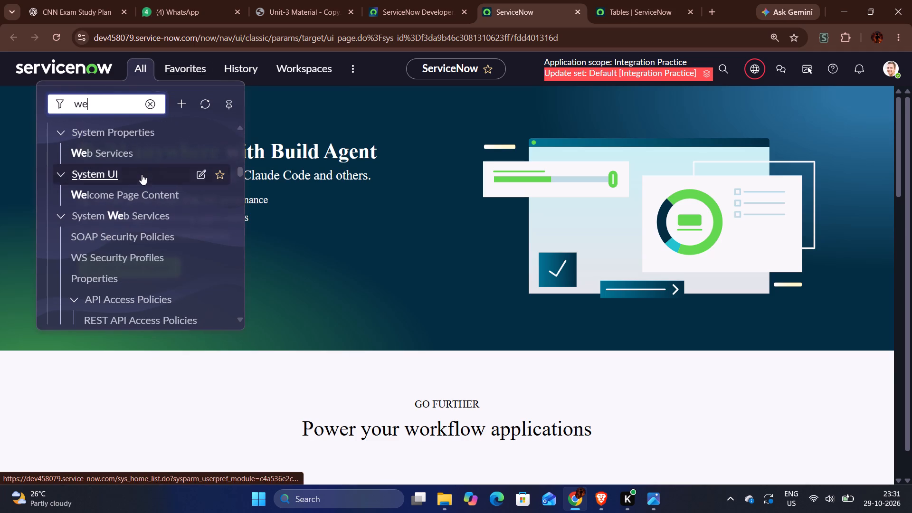
key(a)
text(ther app)
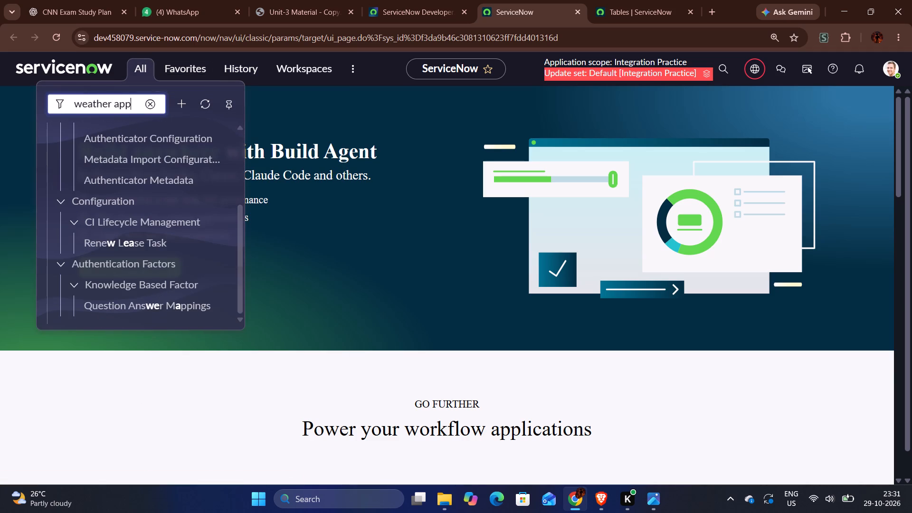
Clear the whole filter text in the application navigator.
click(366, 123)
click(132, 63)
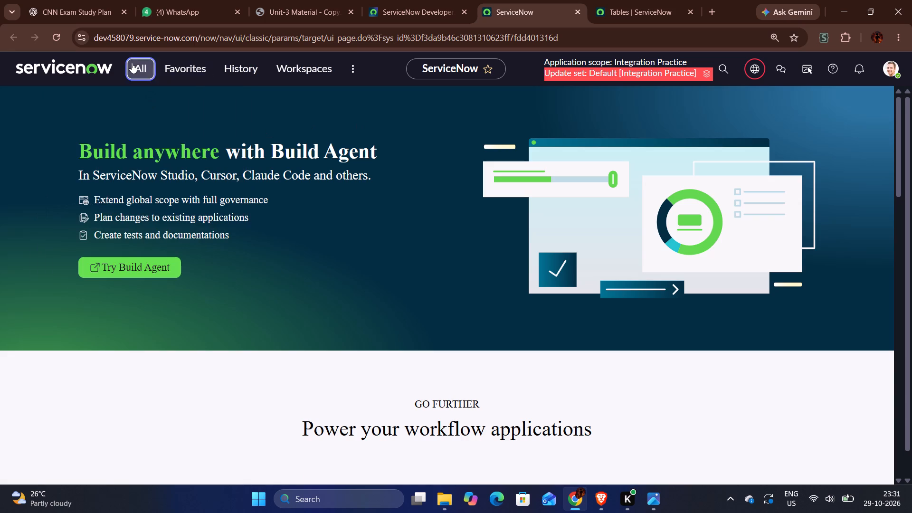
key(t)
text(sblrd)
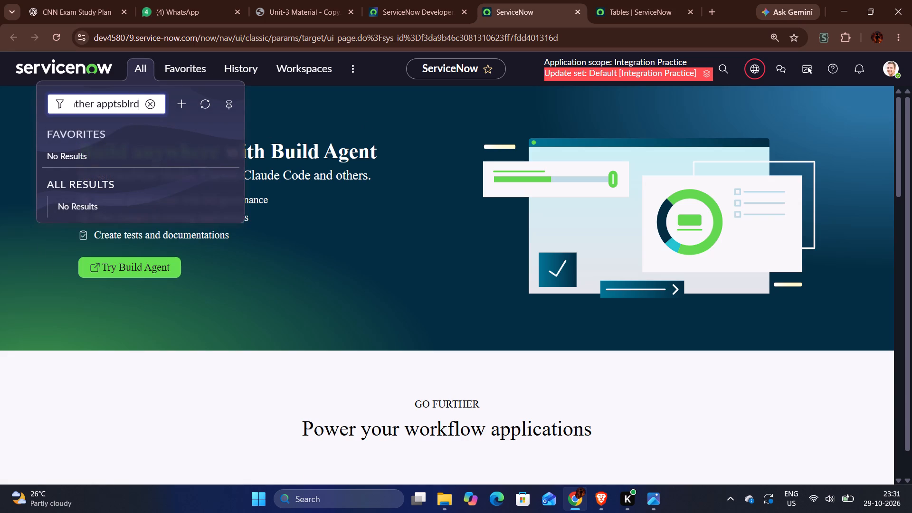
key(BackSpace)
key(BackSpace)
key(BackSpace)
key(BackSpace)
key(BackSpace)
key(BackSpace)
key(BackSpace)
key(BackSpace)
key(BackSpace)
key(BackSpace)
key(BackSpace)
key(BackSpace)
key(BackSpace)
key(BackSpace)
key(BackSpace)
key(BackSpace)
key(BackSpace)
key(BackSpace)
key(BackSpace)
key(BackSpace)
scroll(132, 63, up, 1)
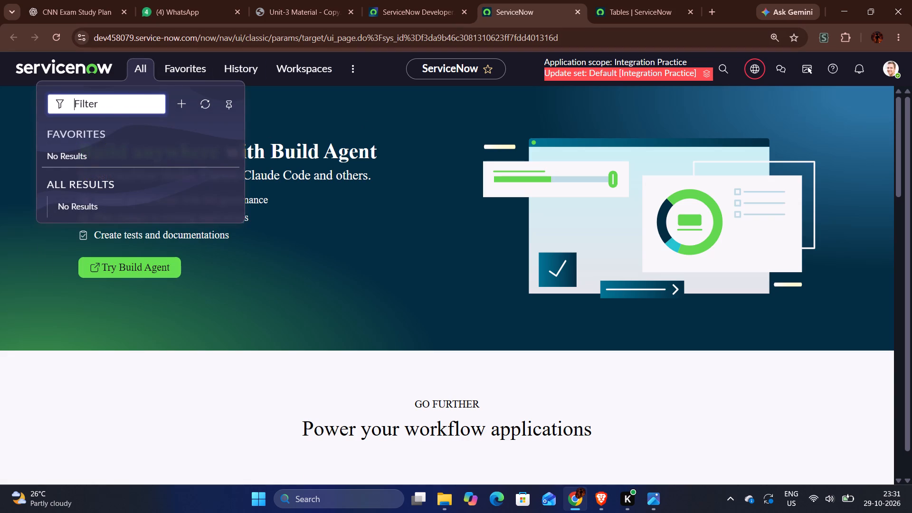
Reload the ServiceNow page, filter the navigator for "weather app", and open the Weather Apps list.
click(64, 33)
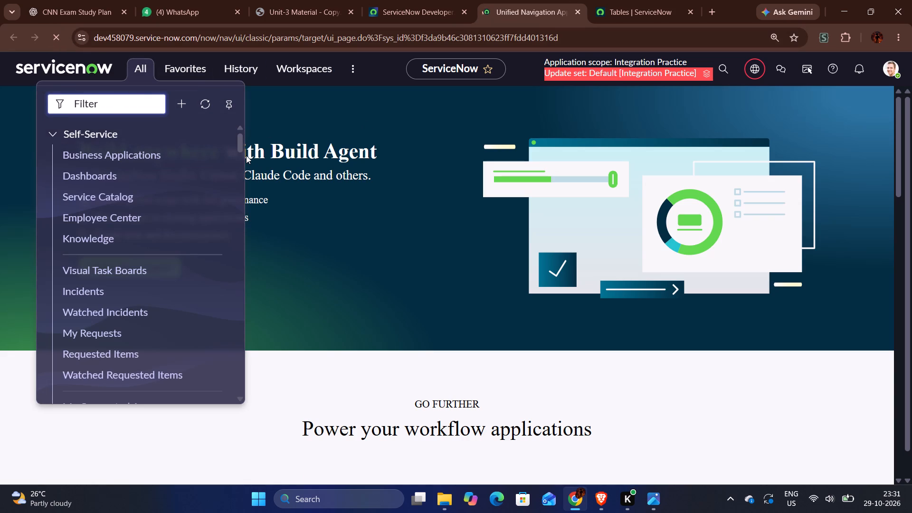
click(142, 78)
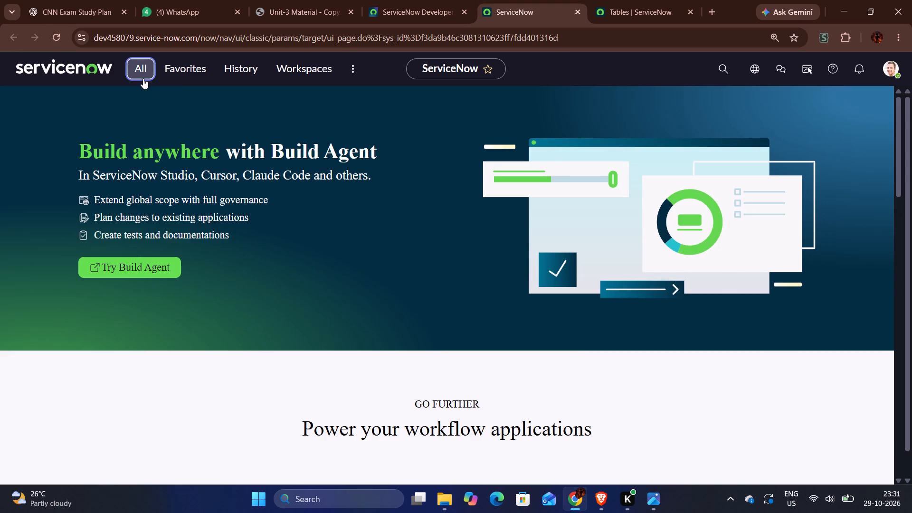
text(weather app)
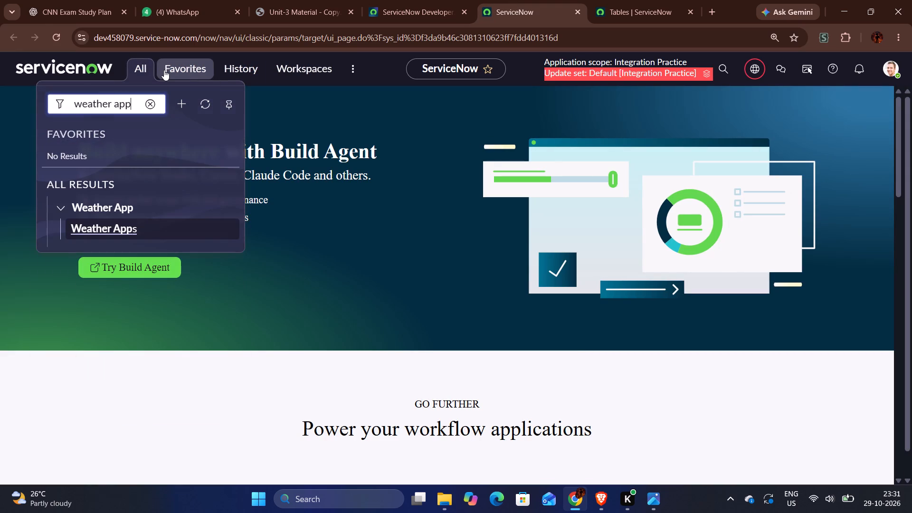
ctrl+click(121, 227)
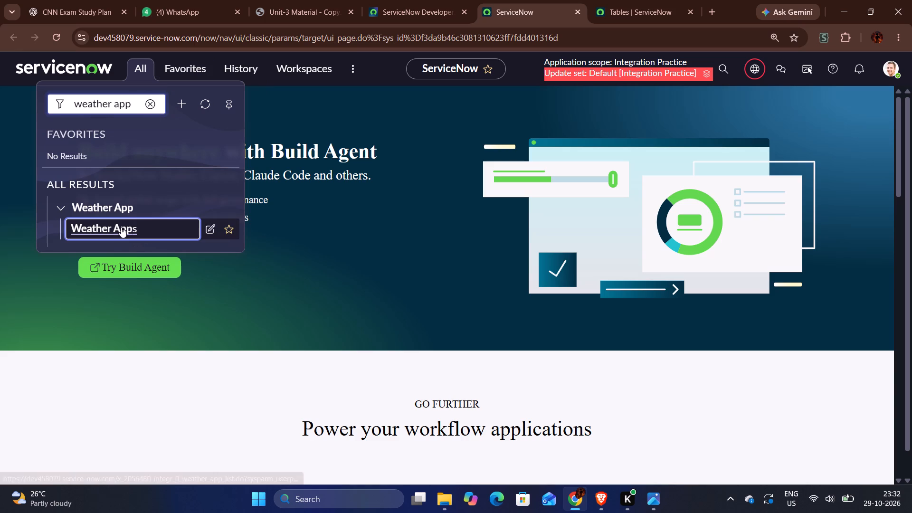
click(566, 7)
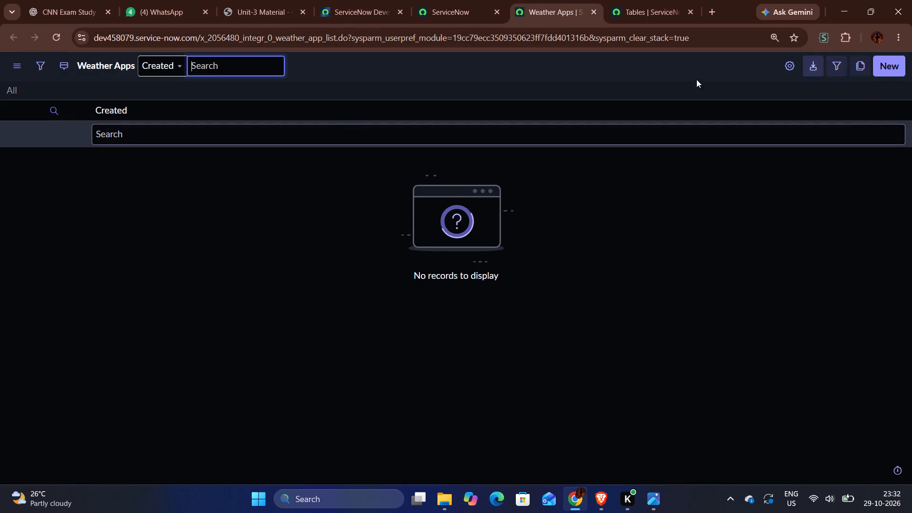
Start a new Weather App record from the list and open its form in Form Builder.
right_click(512, 72)
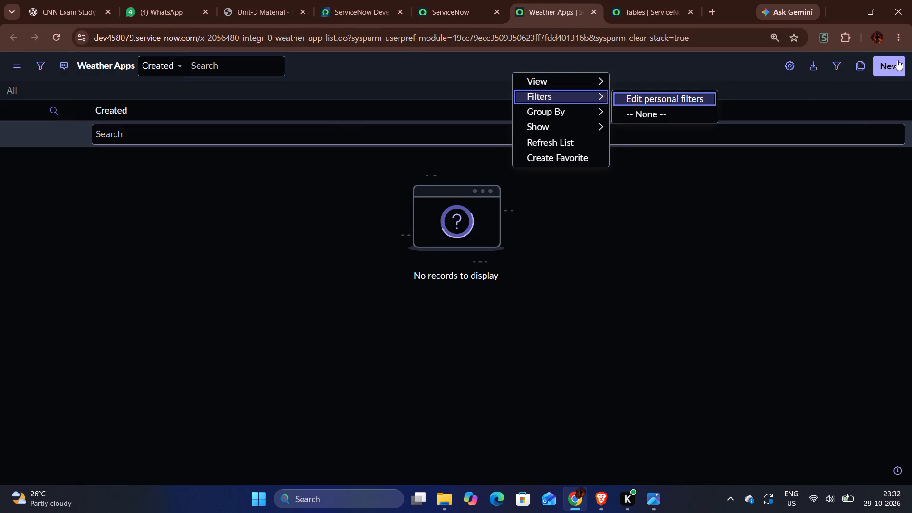
click(897, 60)
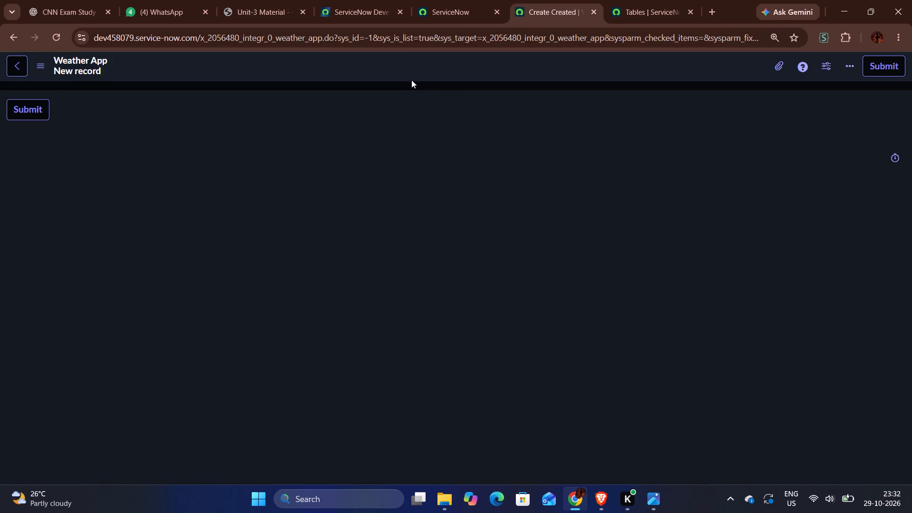
right_click(411, 79)
click(448, 106)
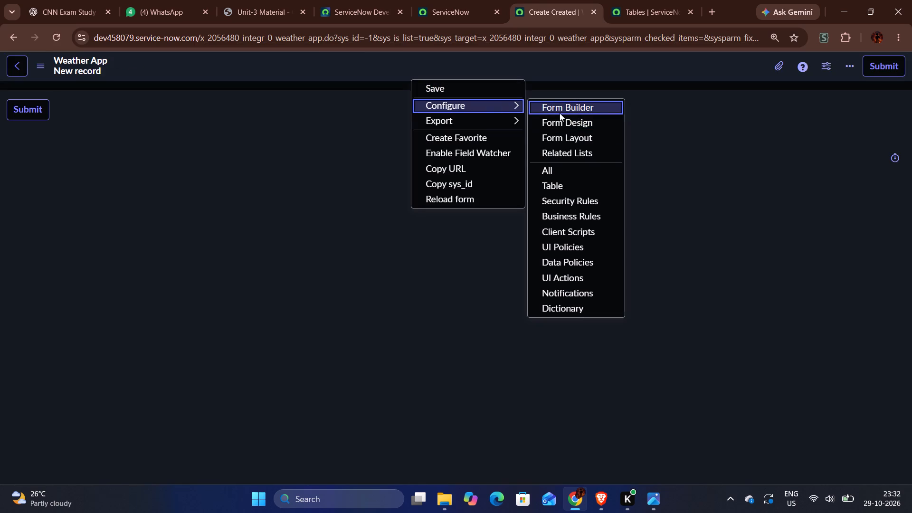
click(560, 109)
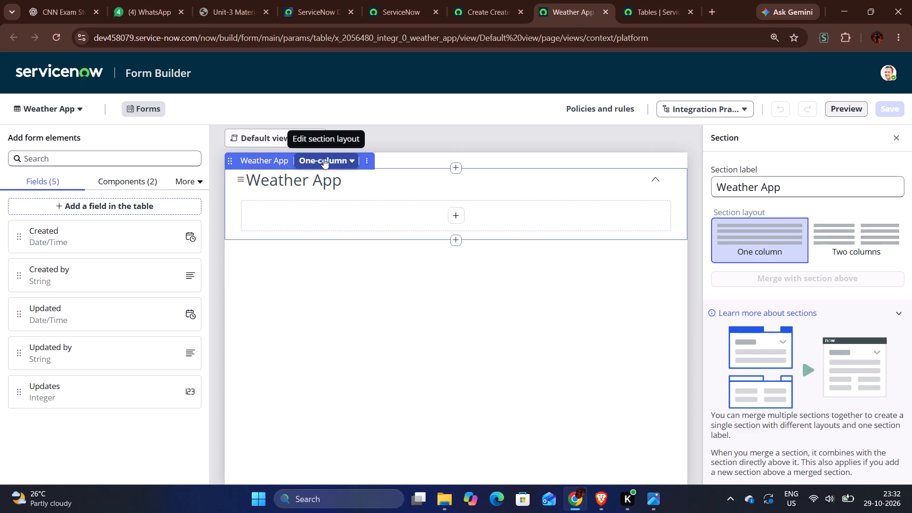
Add a new String field labelled City to the Weather App table, inside the form's Weather App section.
click(459, 213)
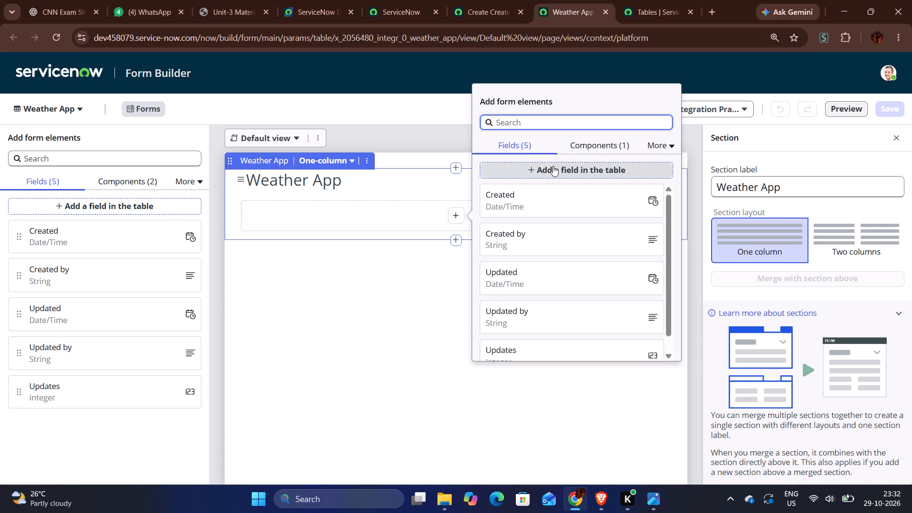
click(553, 166)
click(301, 228)
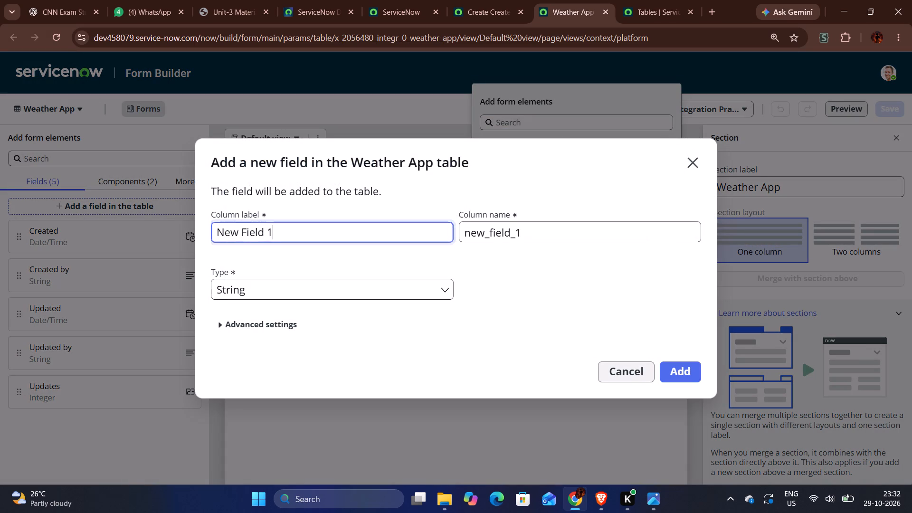
key(ctrl+a)
key(BackSpace)
key(shift+c)
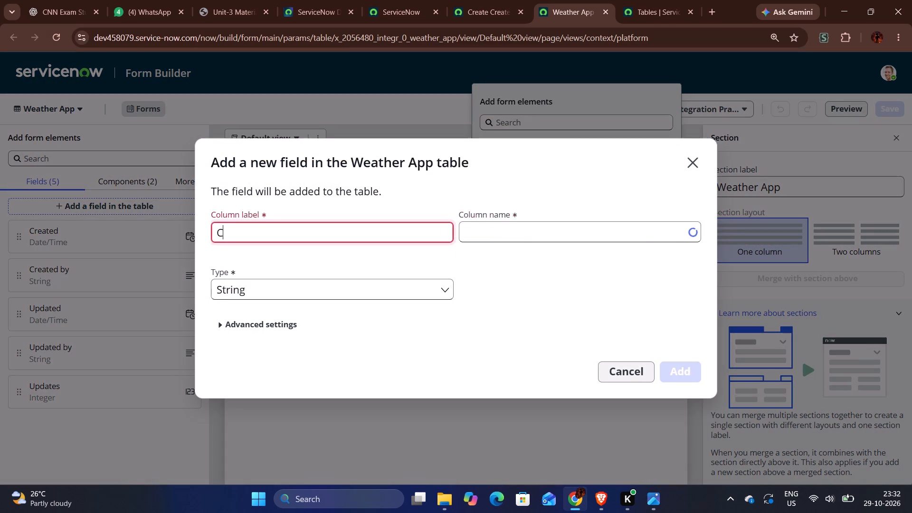
text(ity)
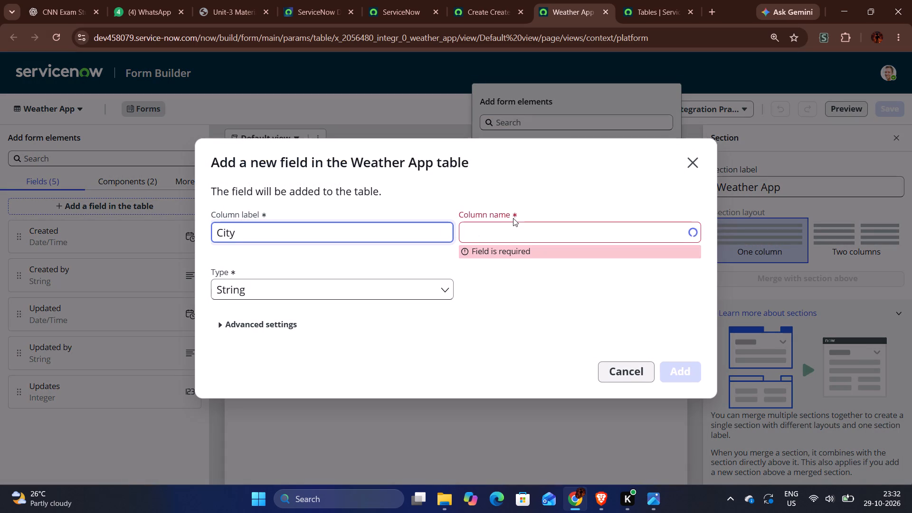
click(671, 372)
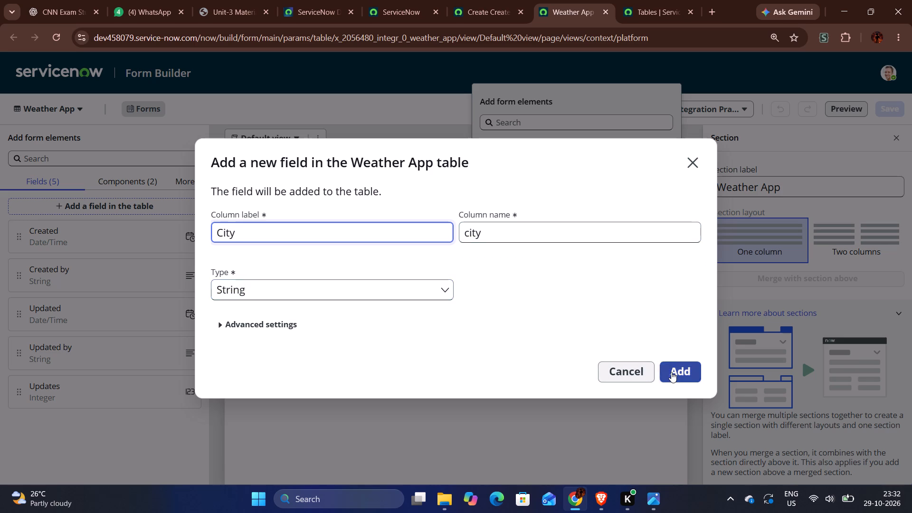
click(670, 358)
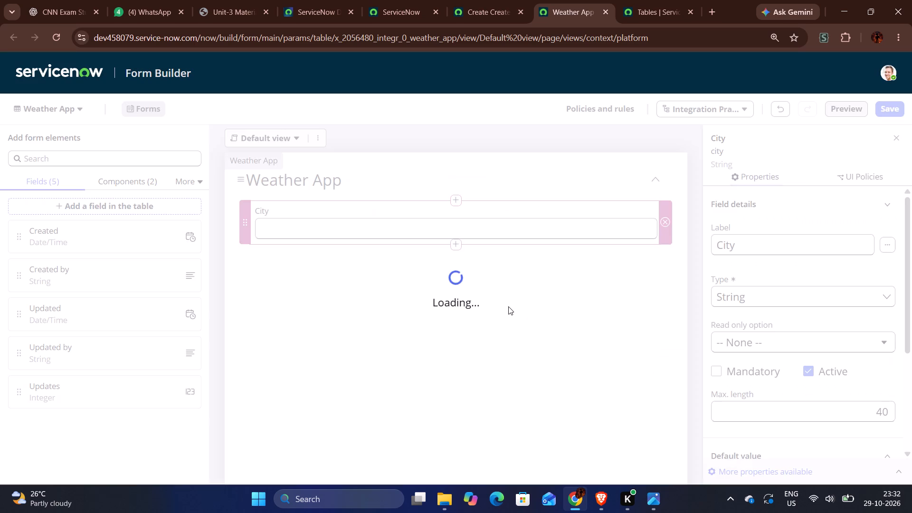
click(418, 318)
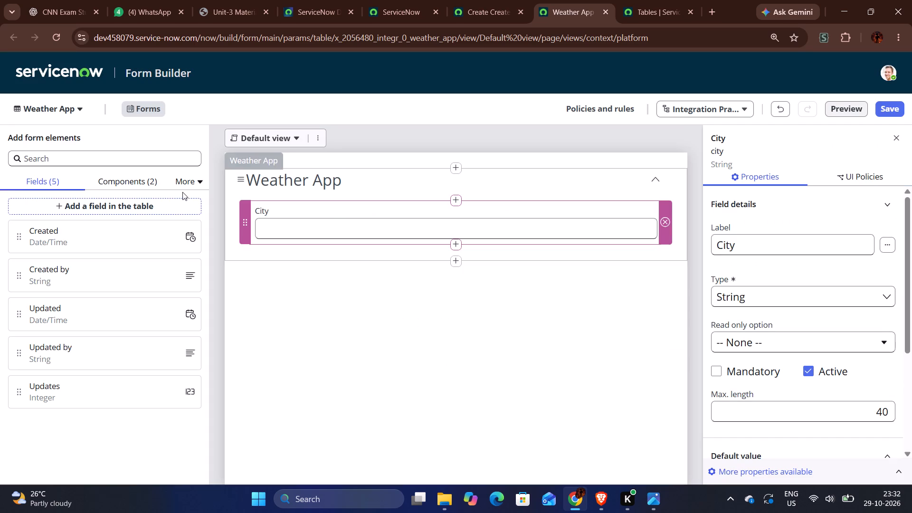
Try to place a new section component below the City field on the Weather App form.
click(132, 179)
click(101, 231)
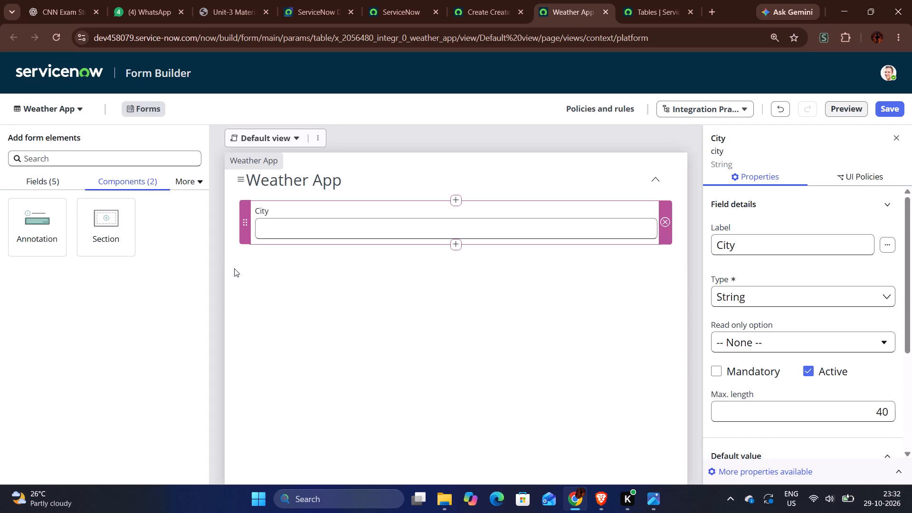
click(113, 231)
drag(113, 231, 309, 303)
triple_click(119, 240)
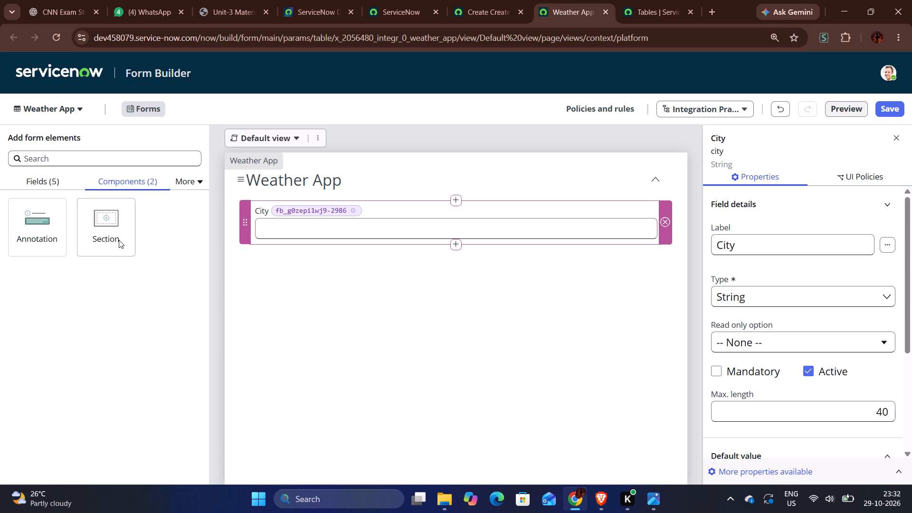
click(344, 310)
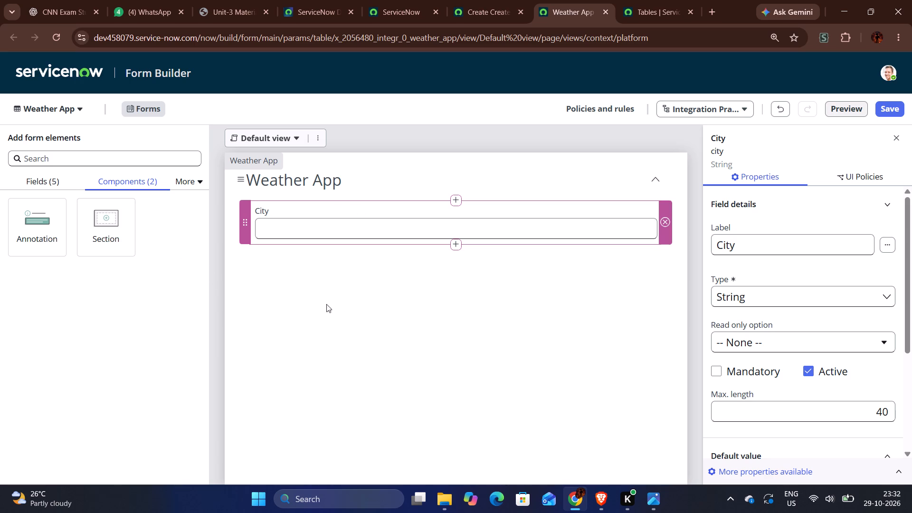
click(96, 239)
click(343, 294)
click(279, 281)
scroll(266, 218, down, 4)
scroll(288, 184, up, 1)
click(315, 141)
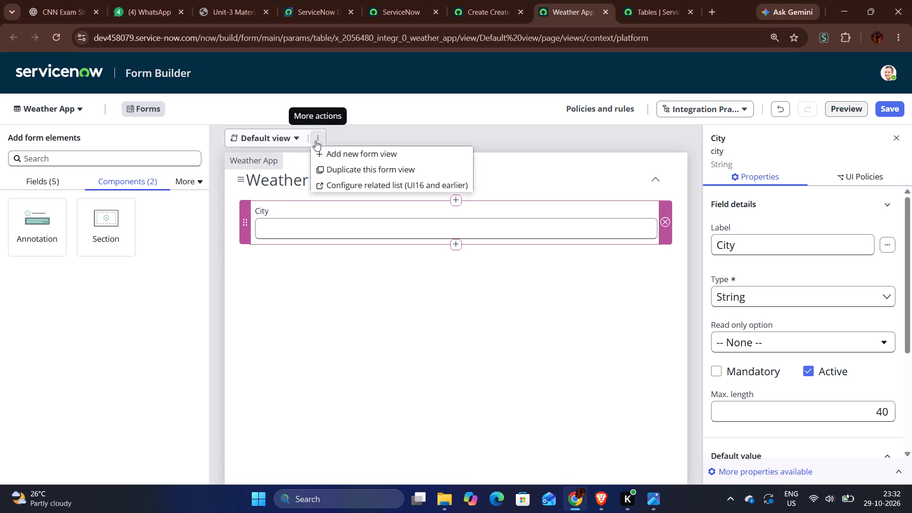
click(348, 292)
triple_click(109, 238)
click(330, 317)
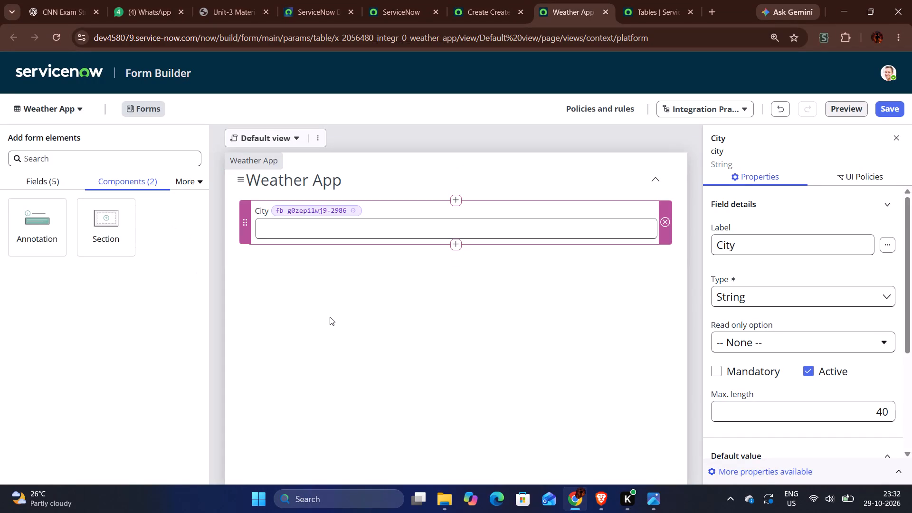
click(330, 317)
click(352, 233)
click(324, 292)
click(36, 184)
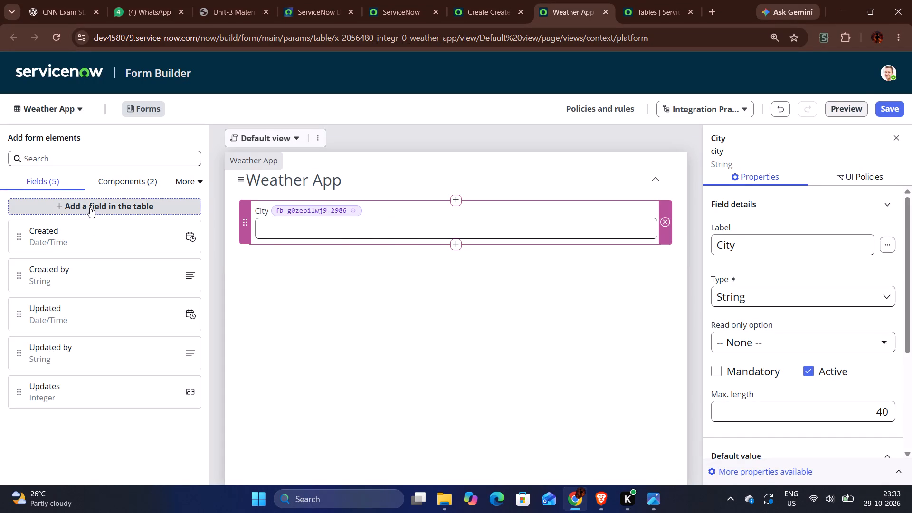
Add a new section to the form below the Weather App section.
click(109, 182)
click(104, 213)
drag(104, 219, 357, 299)
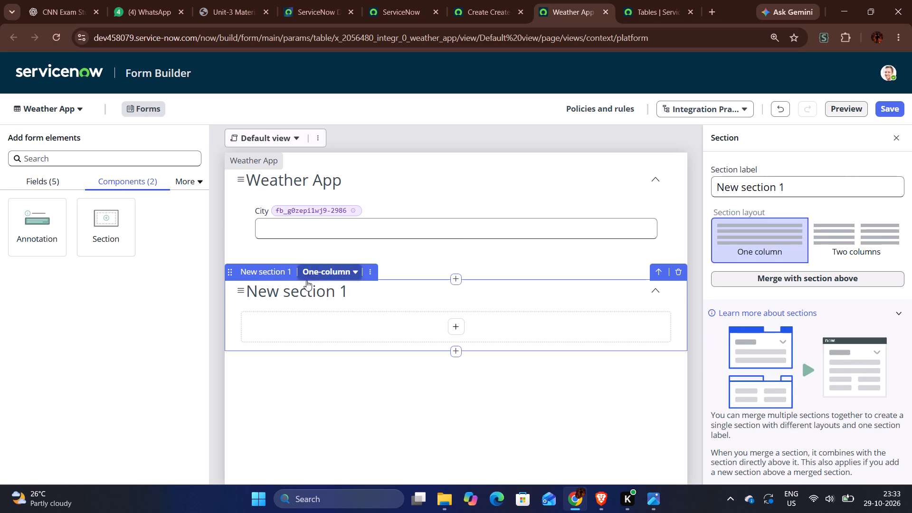
scroll(307, 296, down, 1)
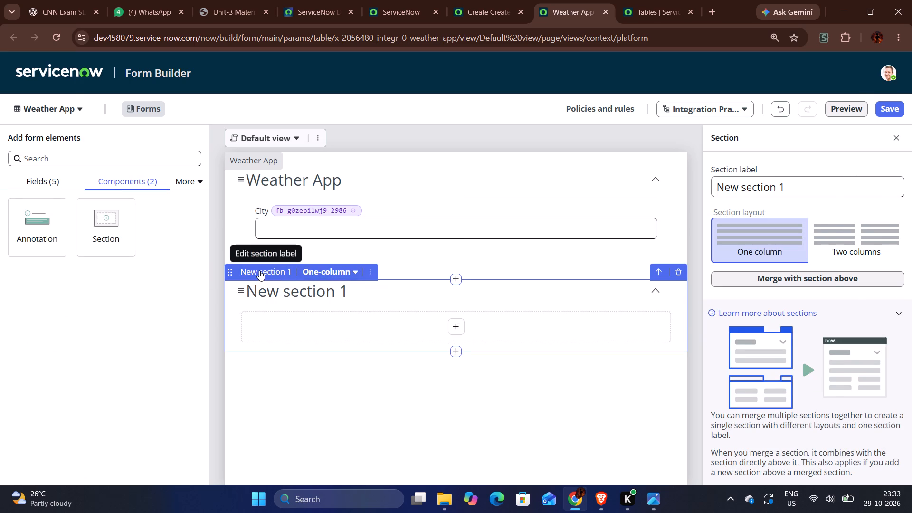
Check the Form Design reference image, label the new section Weather Details, and give it a two-column layout.
key(alt+Tab)
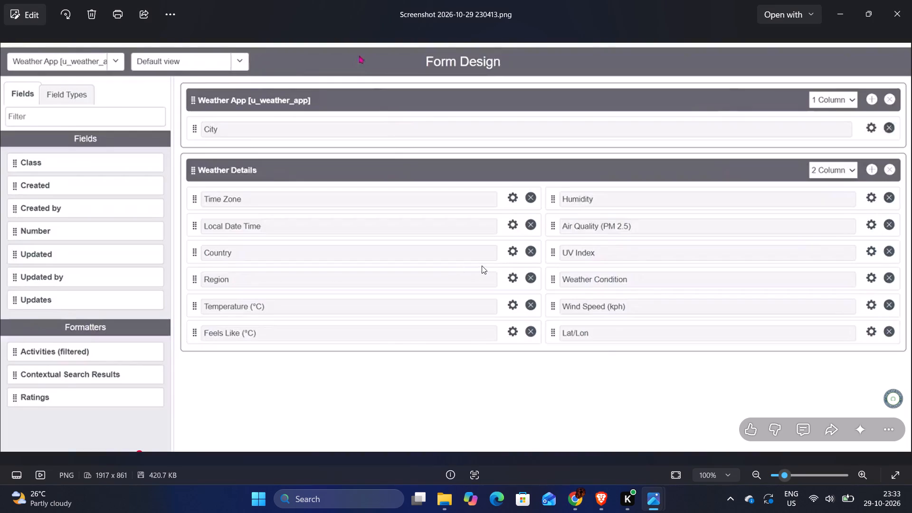
key(alt+Tab)
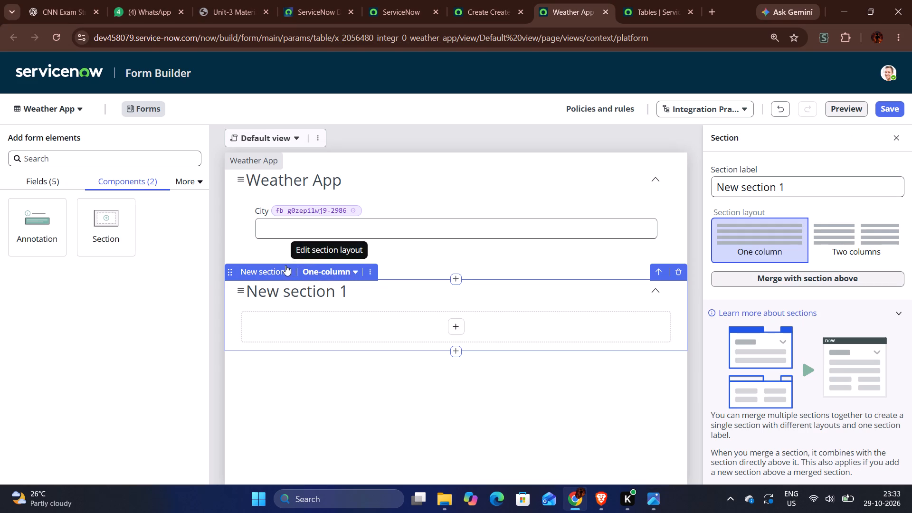
click(285, 265)
click(273, 269)
click(273, 269)
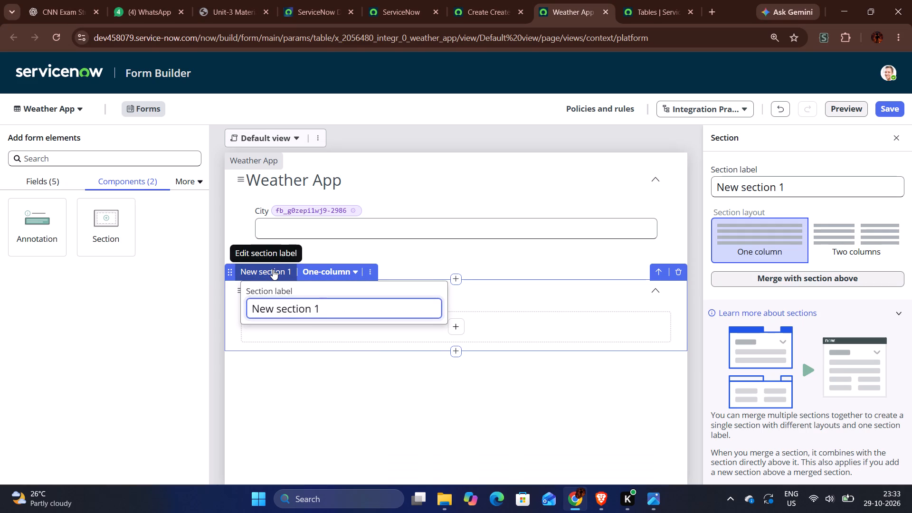
key(ctrl+a)
key(BackSpace)
text(Weather Details)
key(Return)
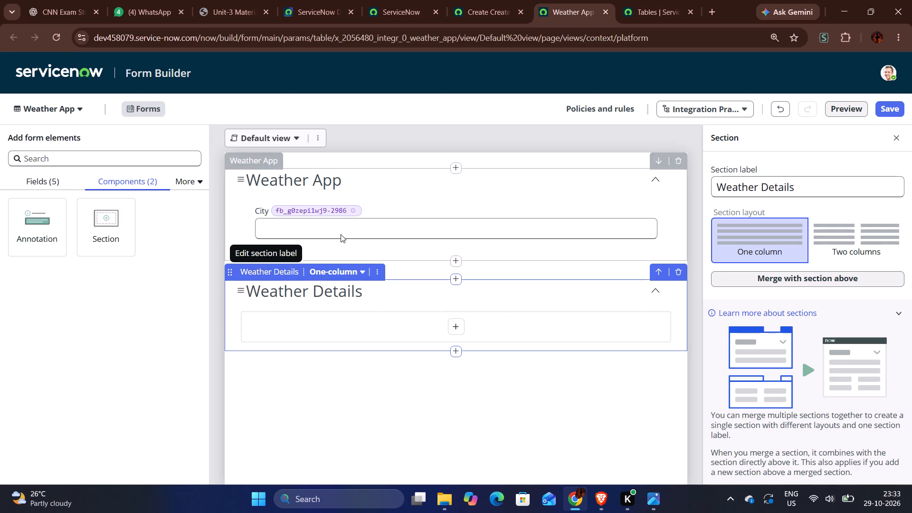
click(342, 267)
click(343, 302)
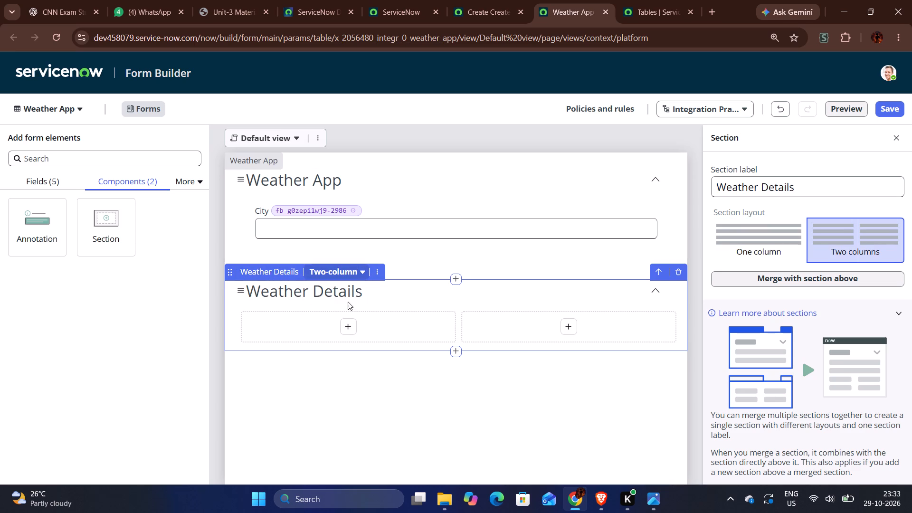
Add a new String field labelled Time Zone to the table, in the first column of the Weather Details section.
key(alt+Tab)
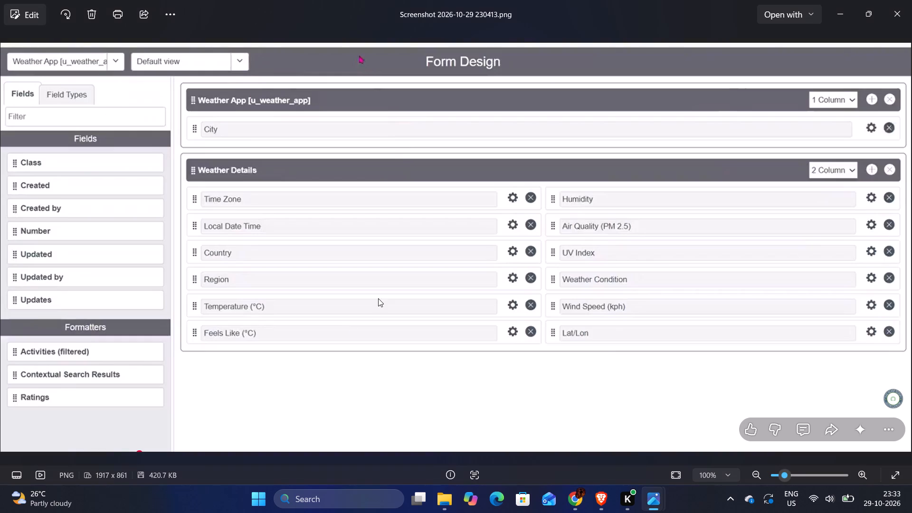
key(alt+Tab)
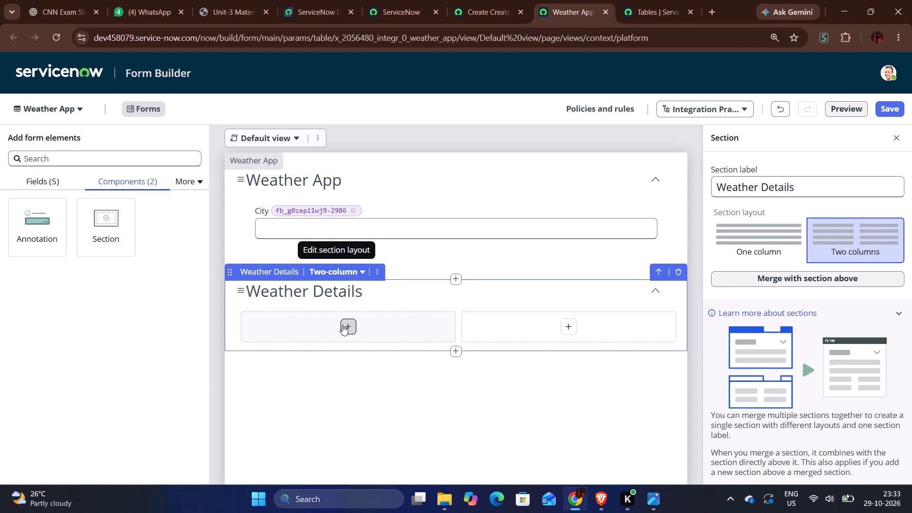
click(342, 325)
key(shift+t)
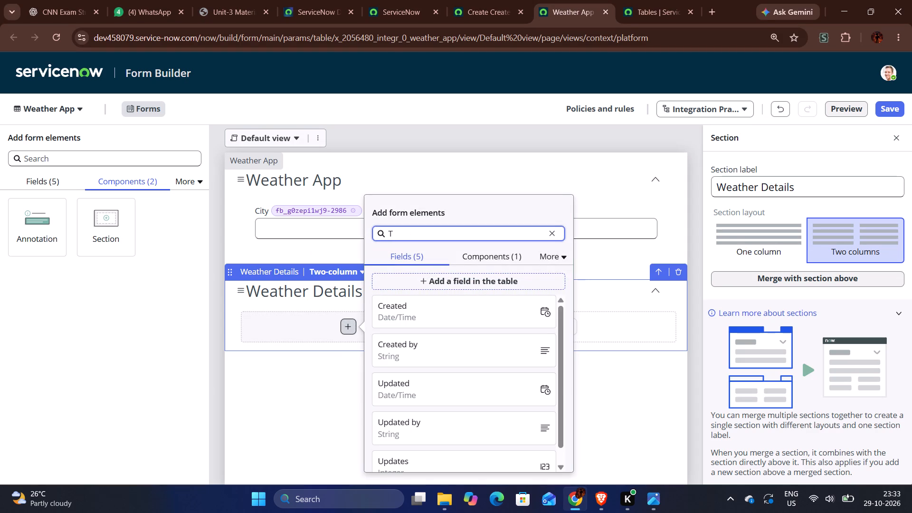
click(439, 278)
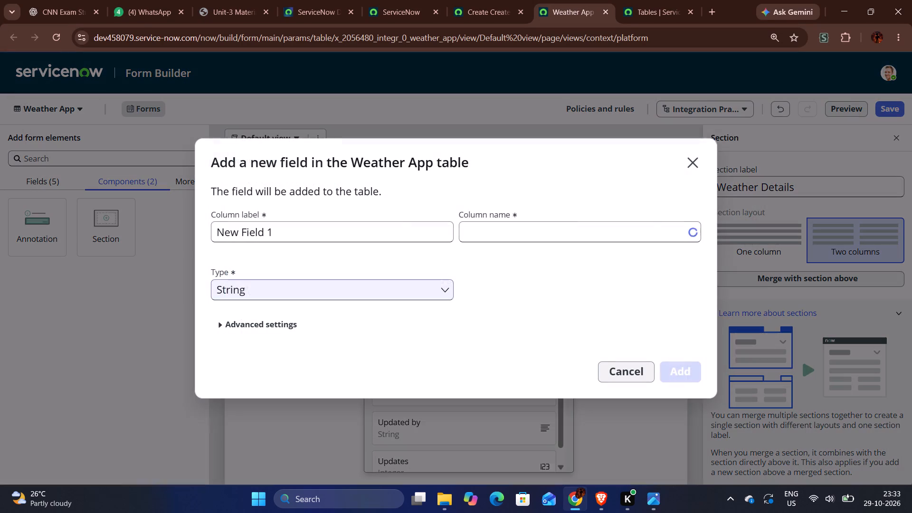
click(340, 229)
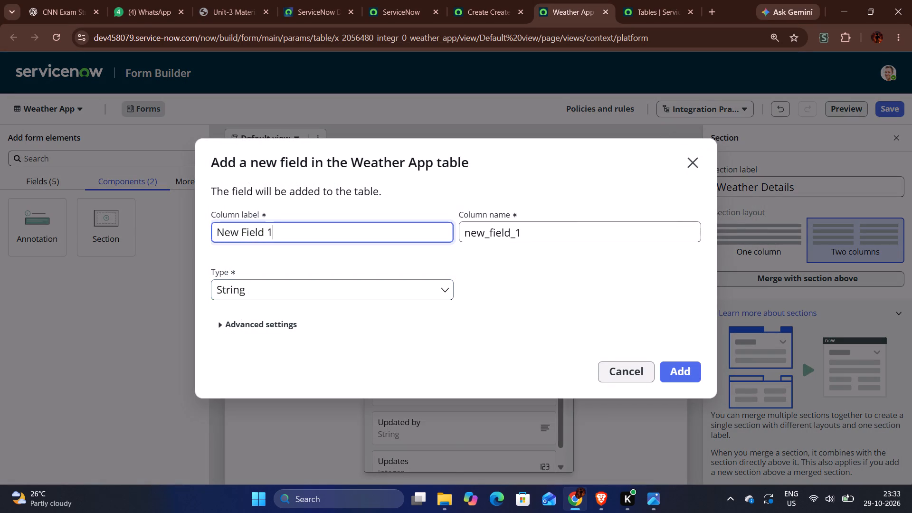
key(ctrl+a)
key(BackSpace)
text(Time Z)
text(one)
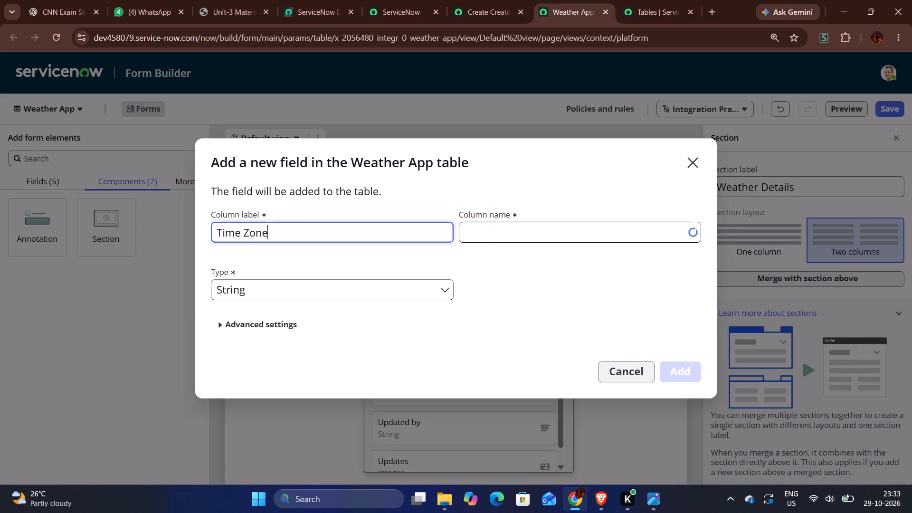
click(674, 368)
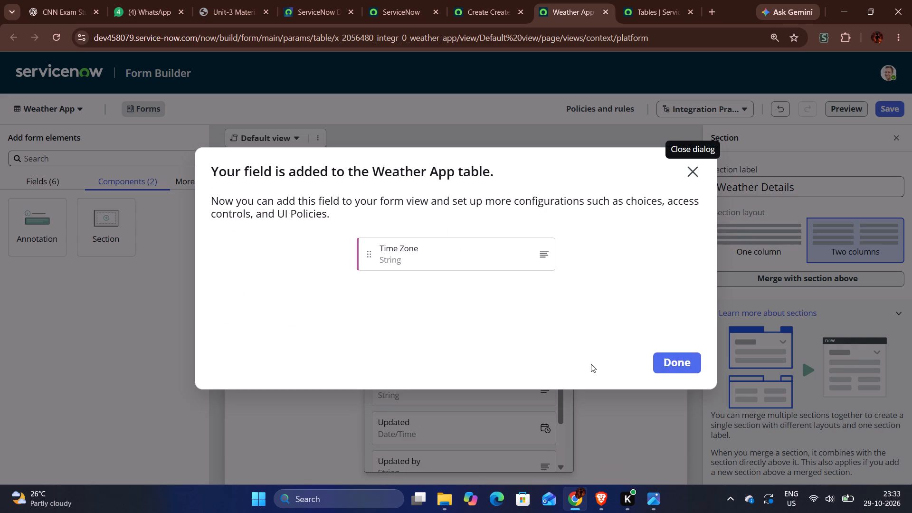
click(683, 357)
Add a new String field labelled Humidity to the table, in the second column of the Weather Details section.
click(567, 326)
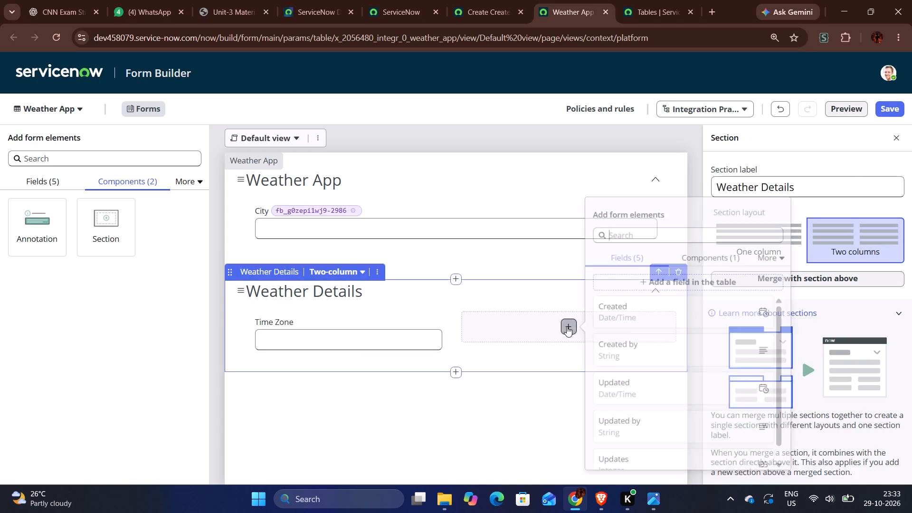
key(alt+Tab)
key(alt+Tab)
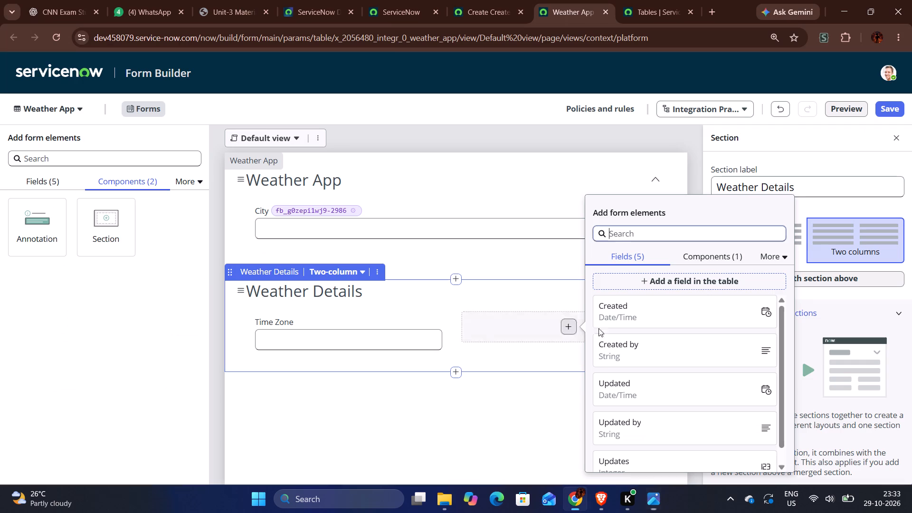
click(684, 288)
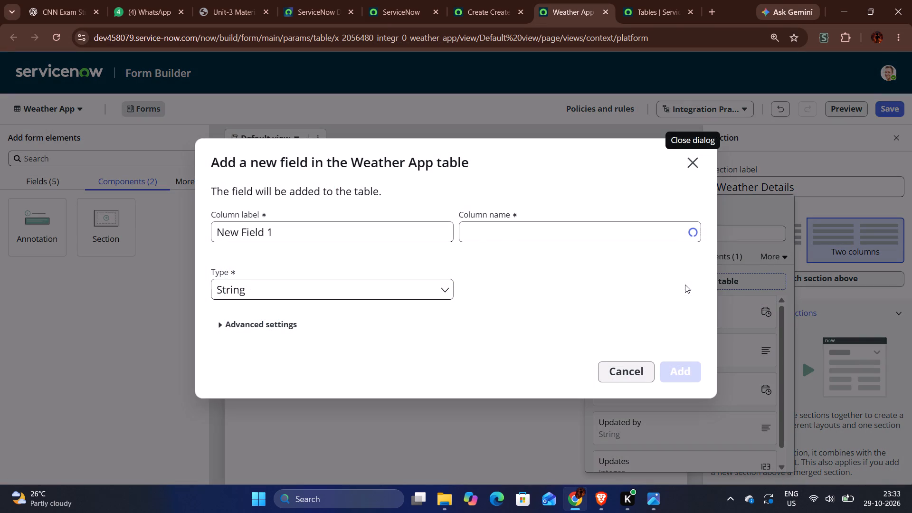
click(407, 225)
key(ctrl+a)
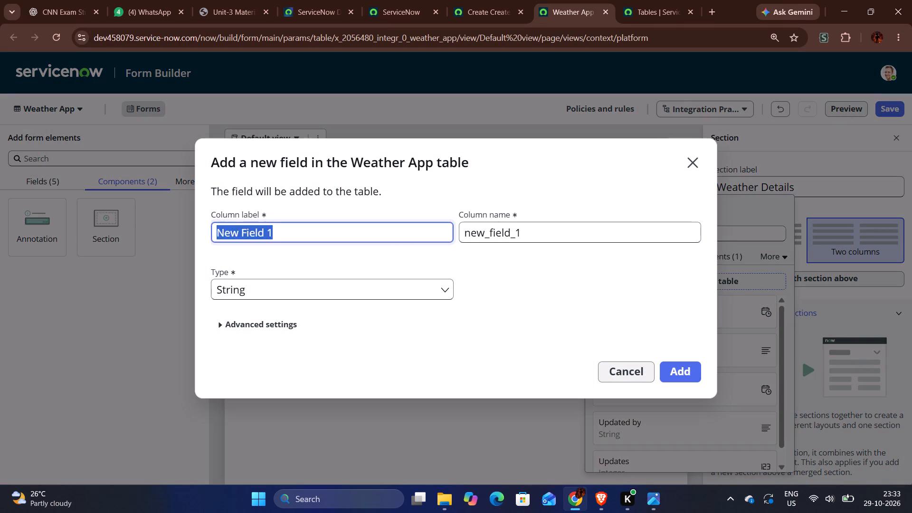
key(BackSpace)
text(Humidity)
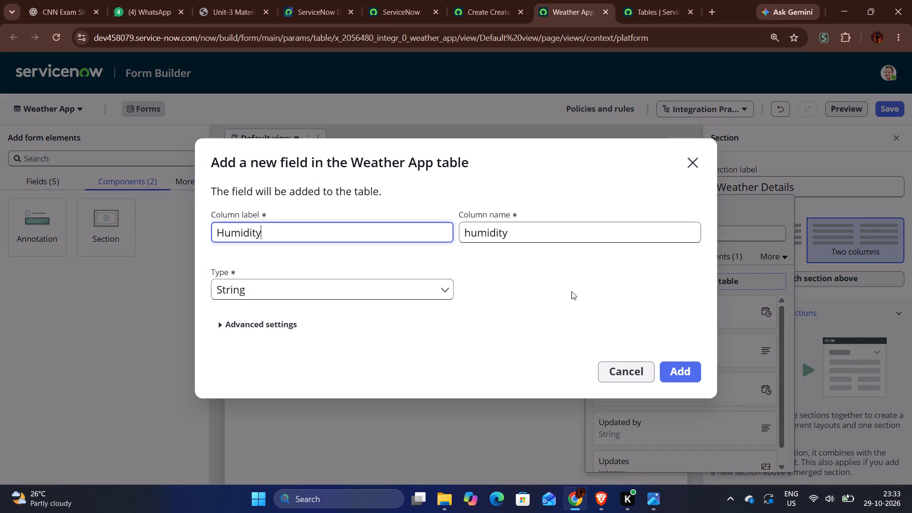
click(675, 368)
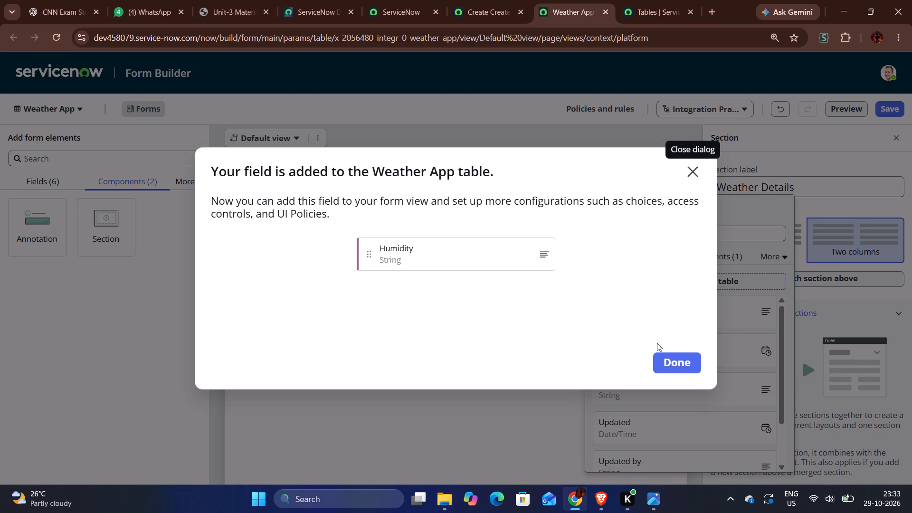
click(700, 368)
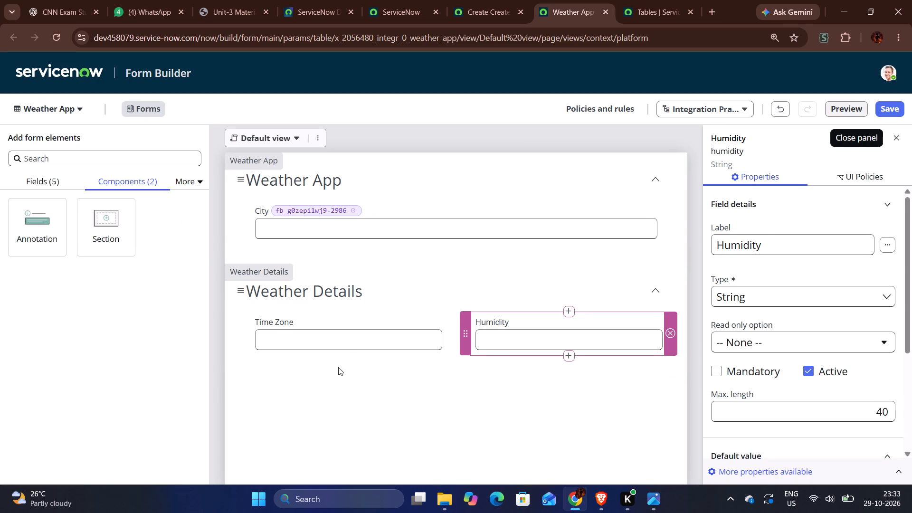
Add a new String field labelled Local Date Time to the table, below Time Zone in the Weather Details section.
click(346, 354)
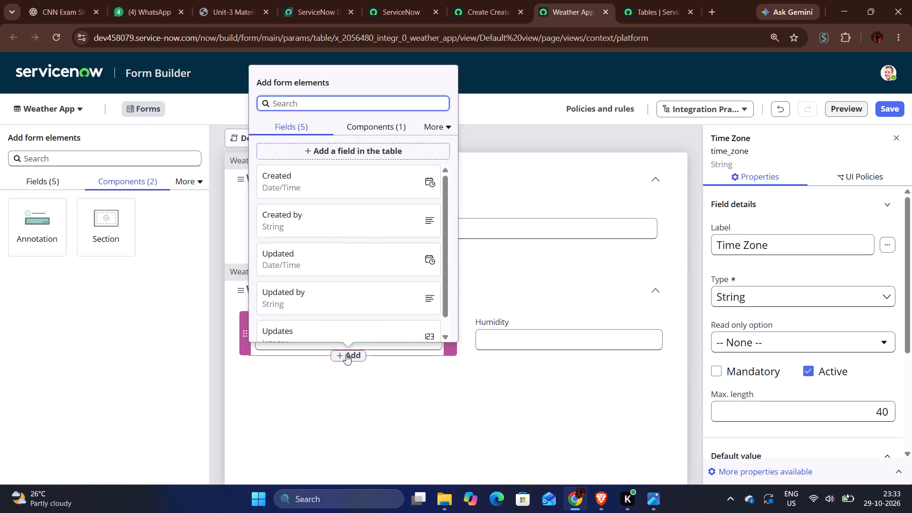
click(334, 154)
key(alt+Tab)
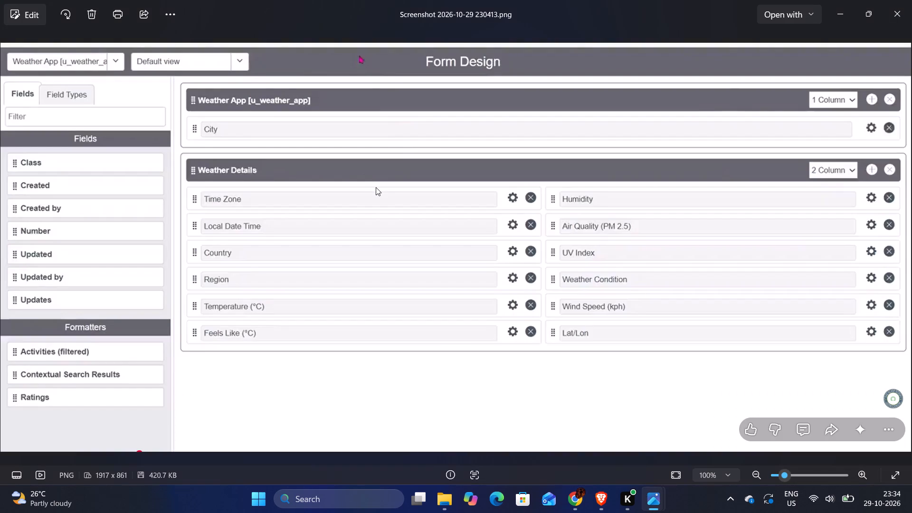
key(alt+Tab)
click(286, 234)
key(ctrl+a)
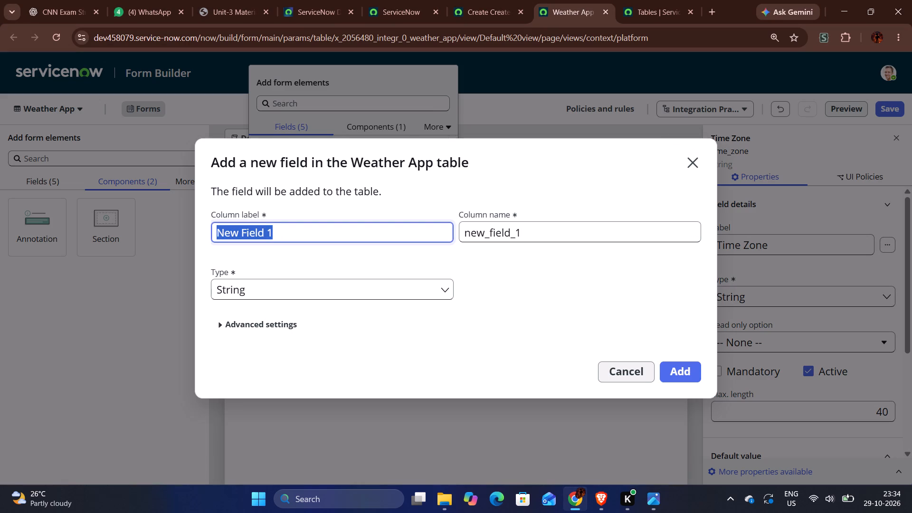
key(BackSpace)
text(Local Date Tm)
key(BackSpace)
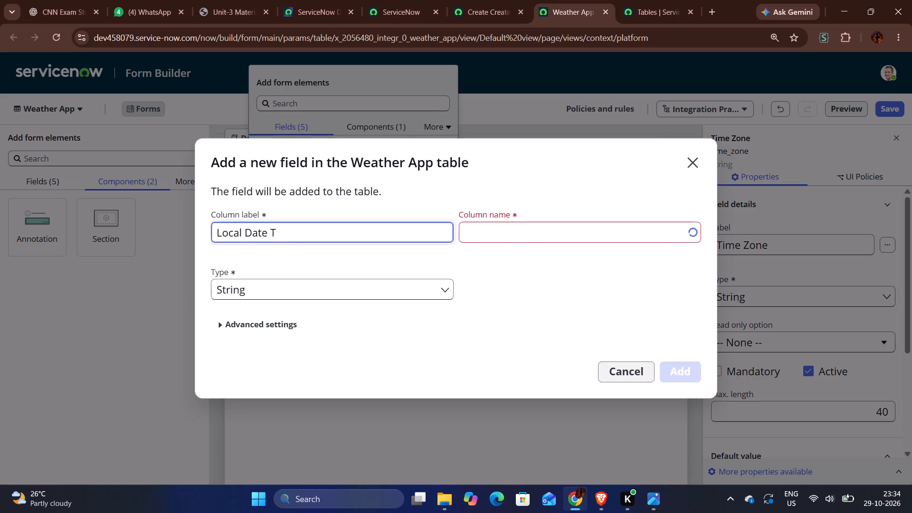
text(ime)
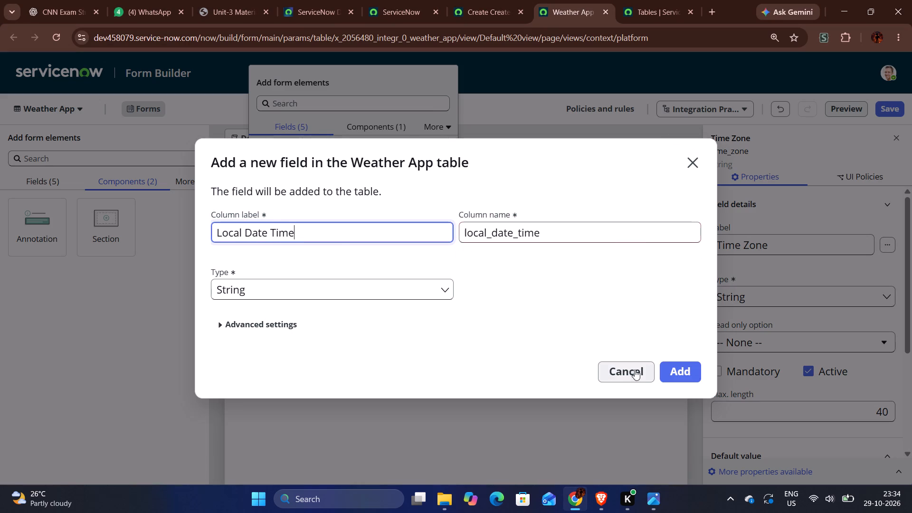
click(679, 376)
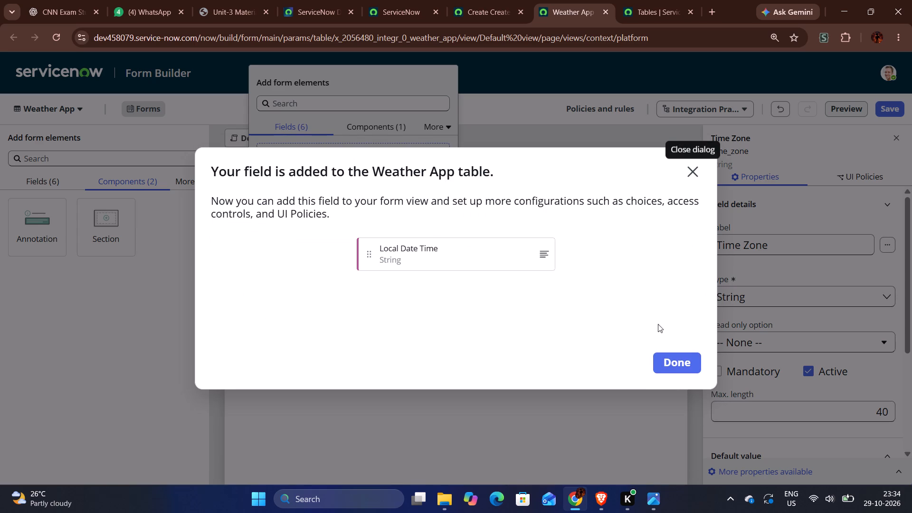
click(691, 355)
scroll(529, 312, down, 3)
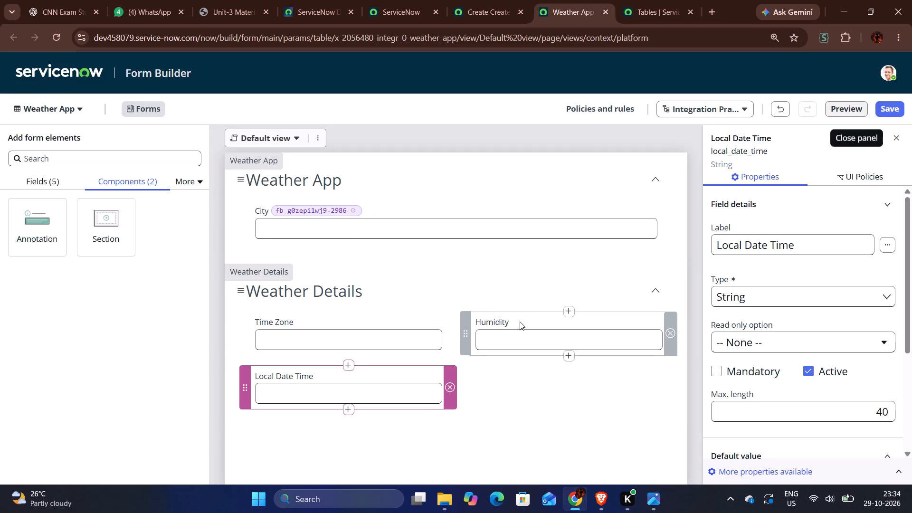
Create a new String field labelled Air Quality (PM 2.5) in the Weather App table, following the Form Design reference.
click(52, 185)
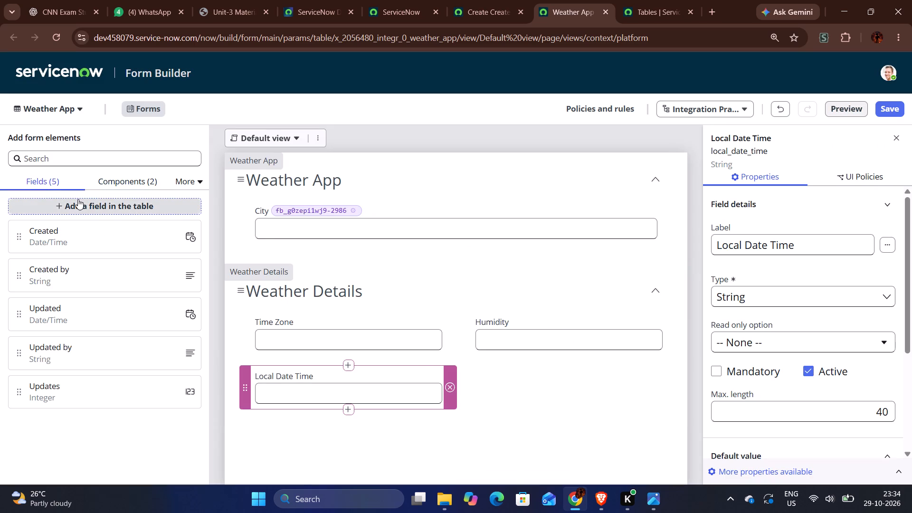
click(78, 199)
click(306, 228)
key(ctrl+a)
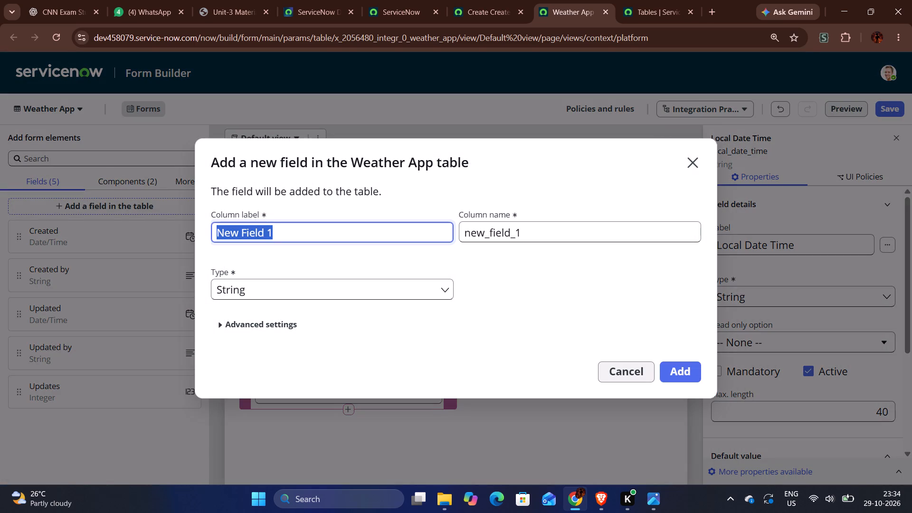
key(BackSpace)
key(alt+Tab)
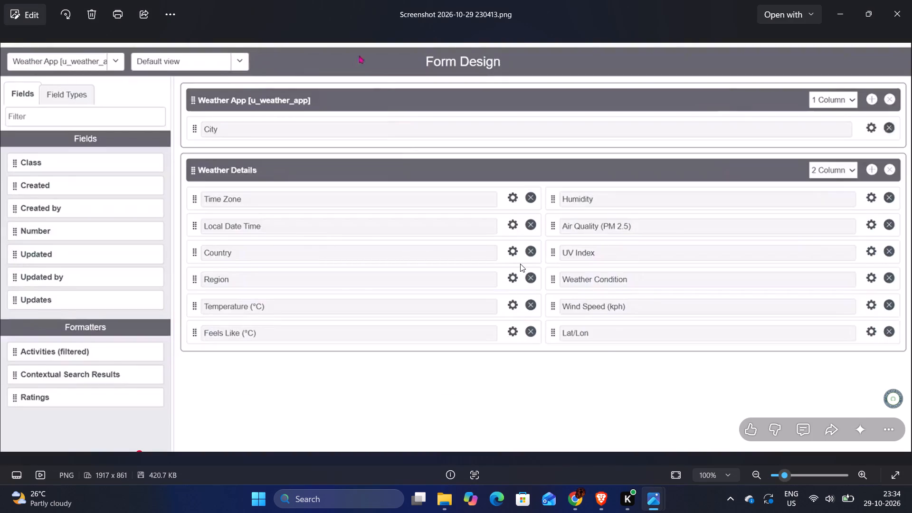
key(alt+Tab)
text(Air W)
key(BackSpace)
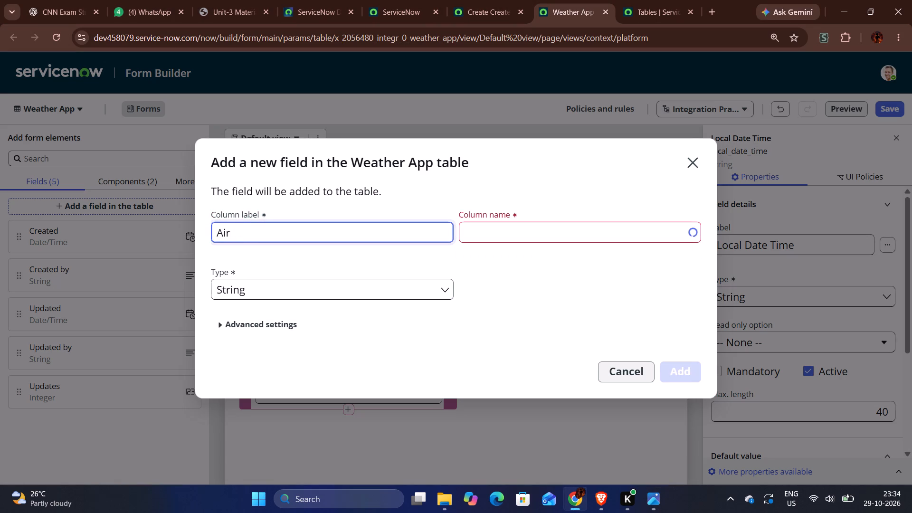
text(Quality)
key(space)
key(BackSpace)
key(alt+Tab)
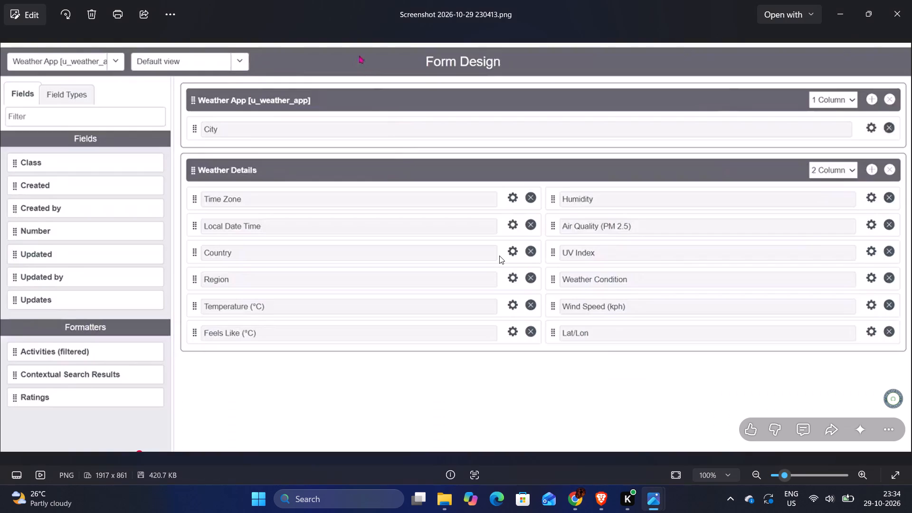
key(alt+Tab)
key(space)
key(alt+Tab)
key(alt+Tab)
key(shift+parenleft)
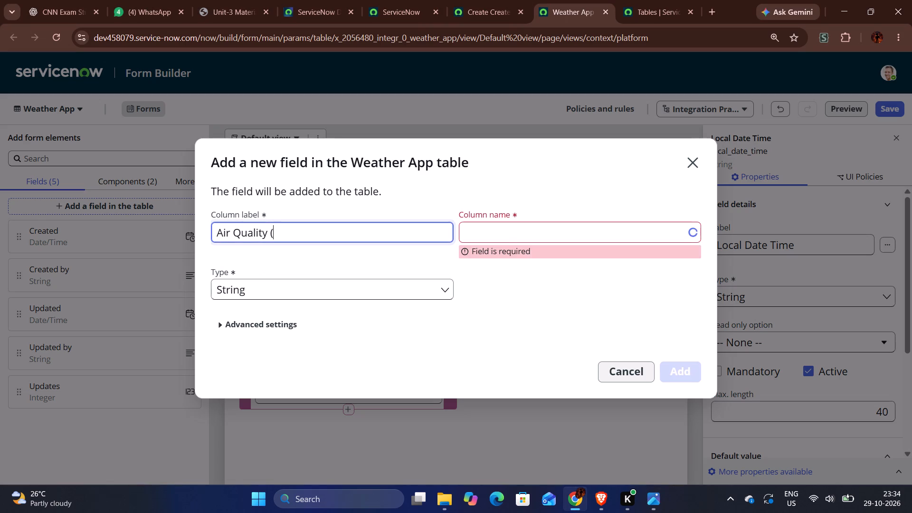
key(shift+p)
key(shift+m)
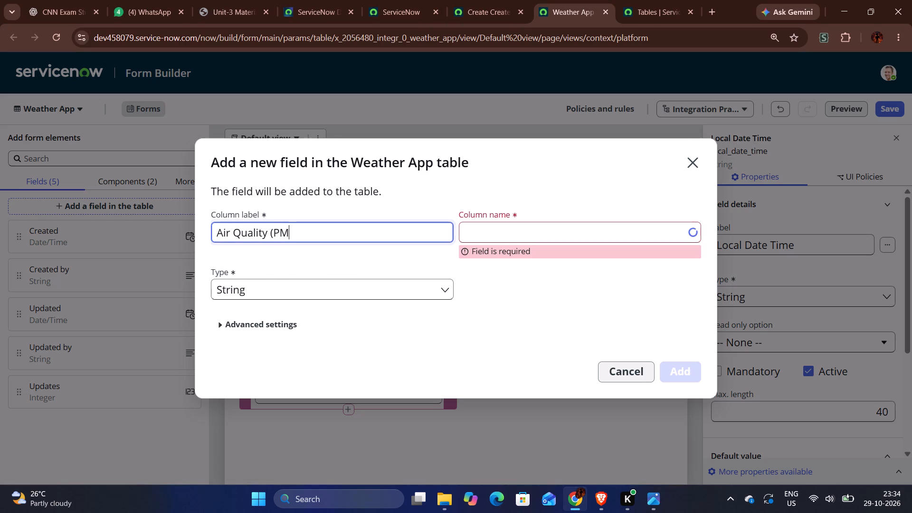
key(space)
text(2.5))
key(alt+Tab)
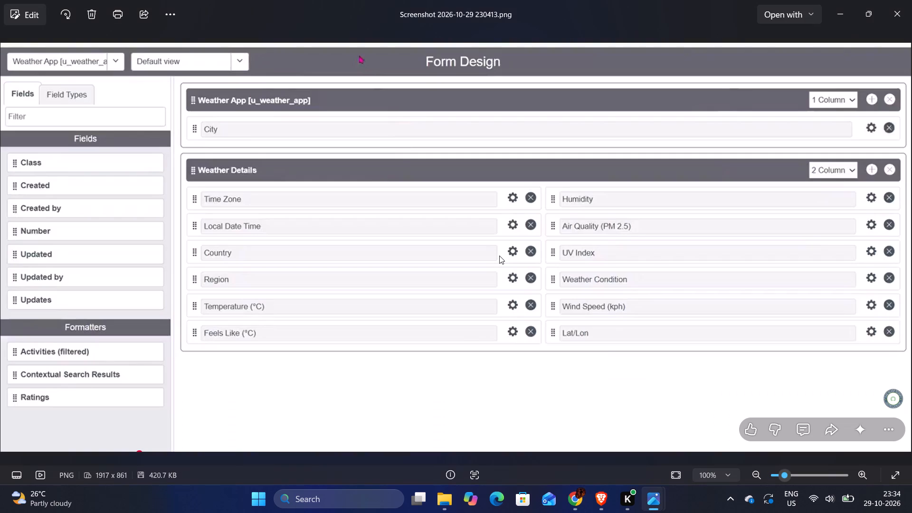
key(alt+Tab)
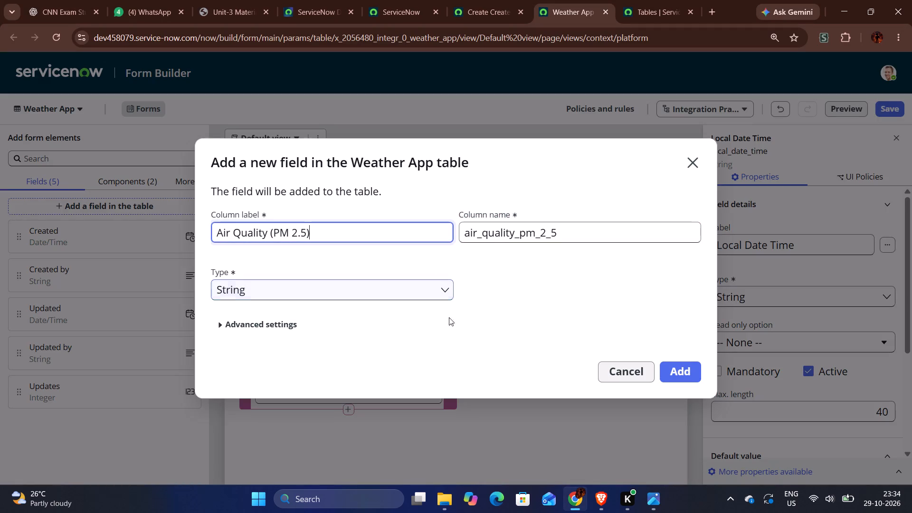
click(676, 377)
Create another String field labelled Country in the Weather App table, following the Form Design reference.
click(599, 361)
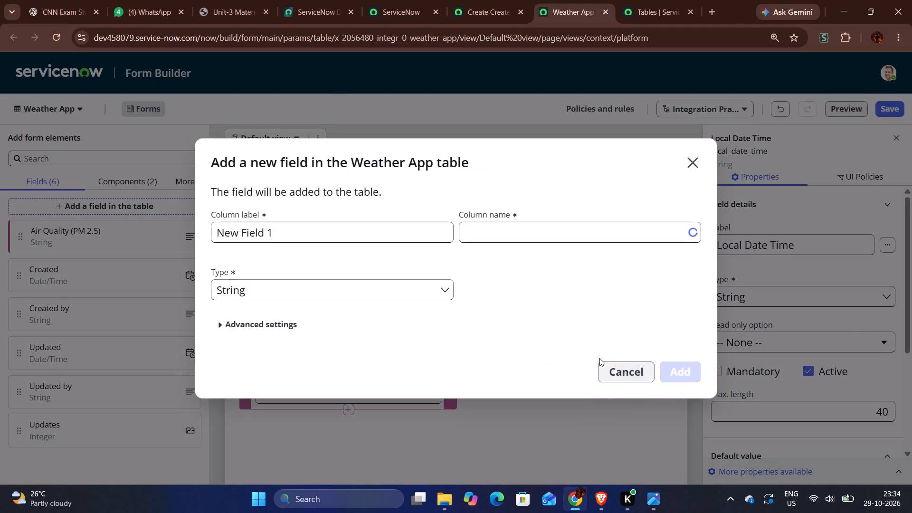
key(alt+Tab)
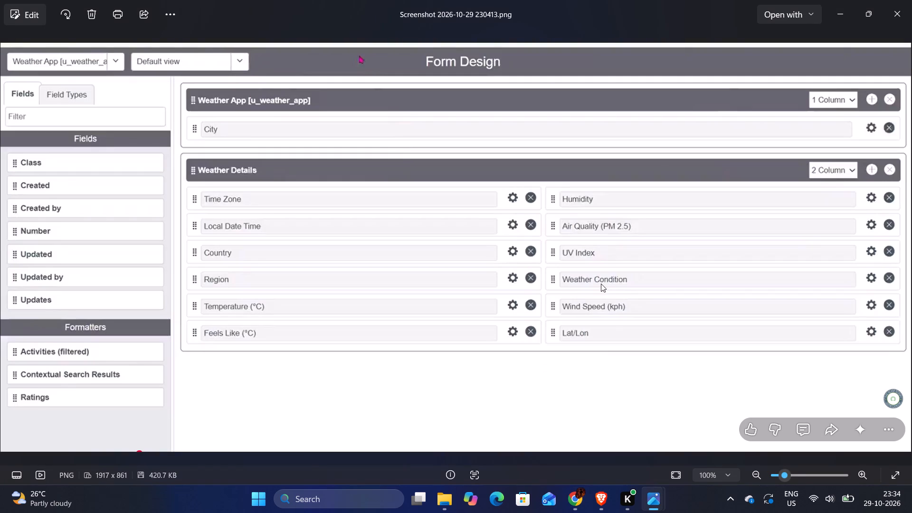
key(alt+Tab)
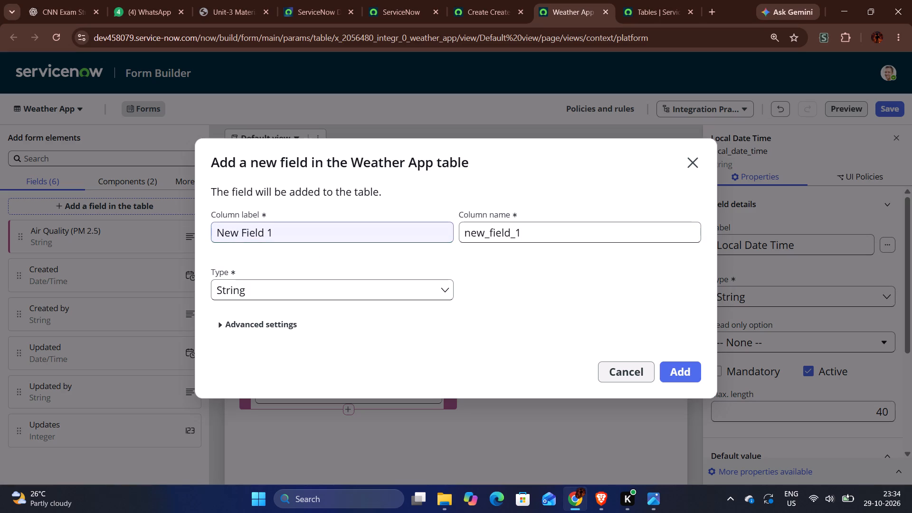
click(330, 229)
key(ctrl+a)
key(BackSpace)
text(Country)
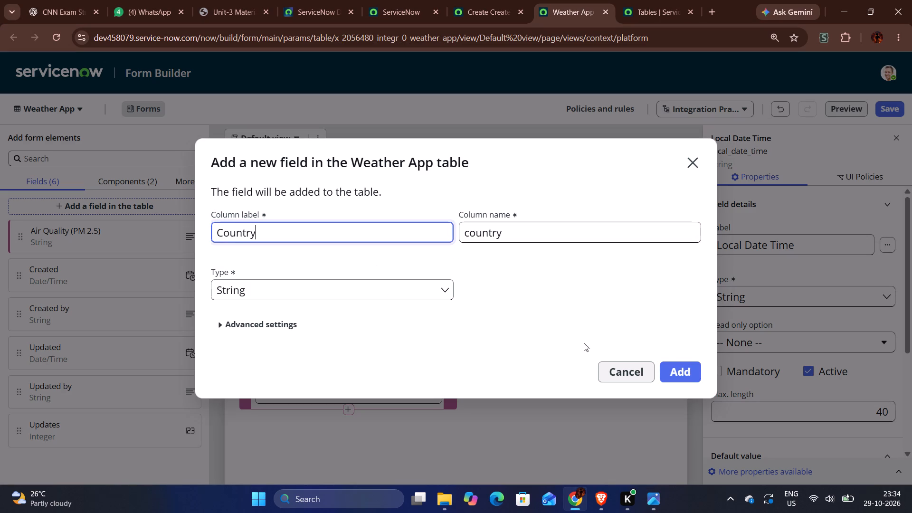
click(685, 371)
Create another String field labelled UV Index in the Weather App table.
click(604, 362)
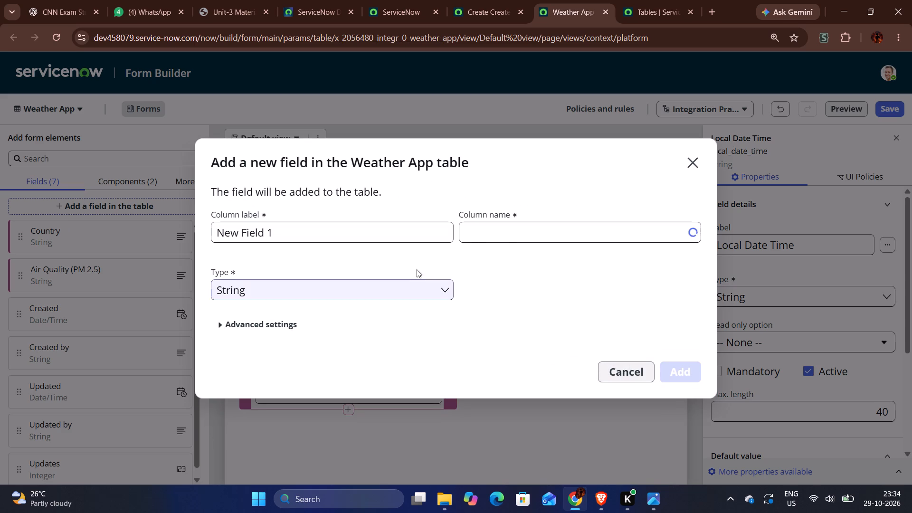
click(393, 242)
key(ctrl+a)
key(BackSpace)
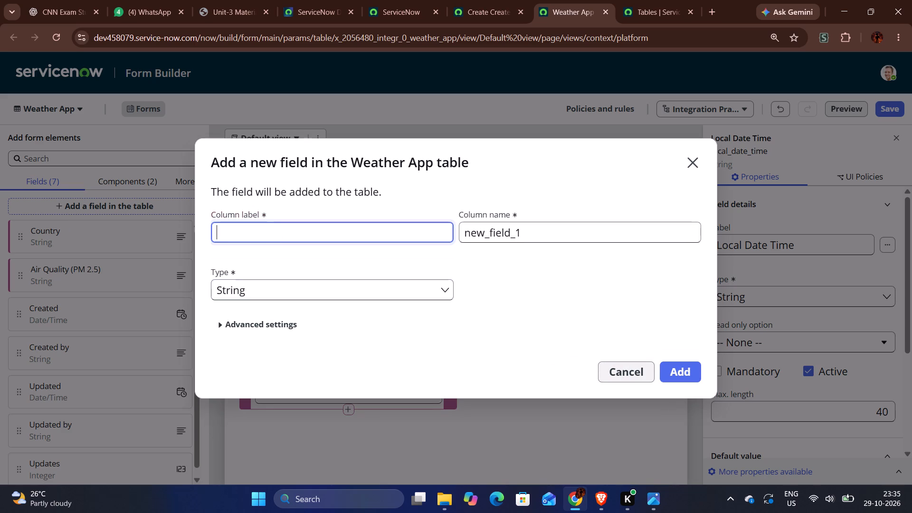
text(UV)
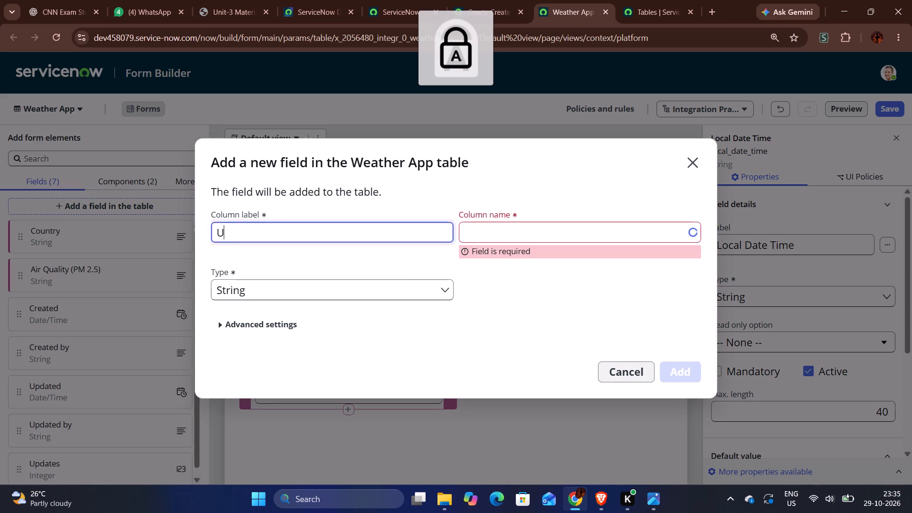
key(space)
key(i)
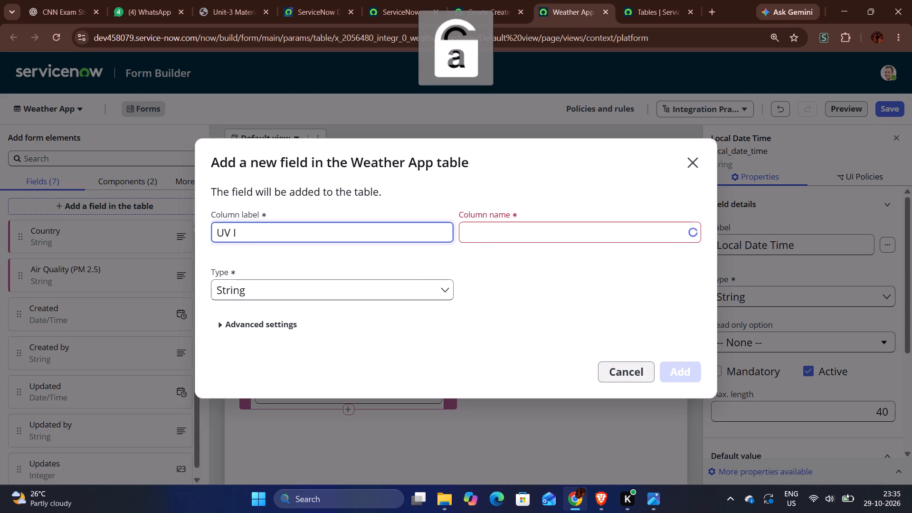
key(m)
key(BackSpace)
text(ndex)
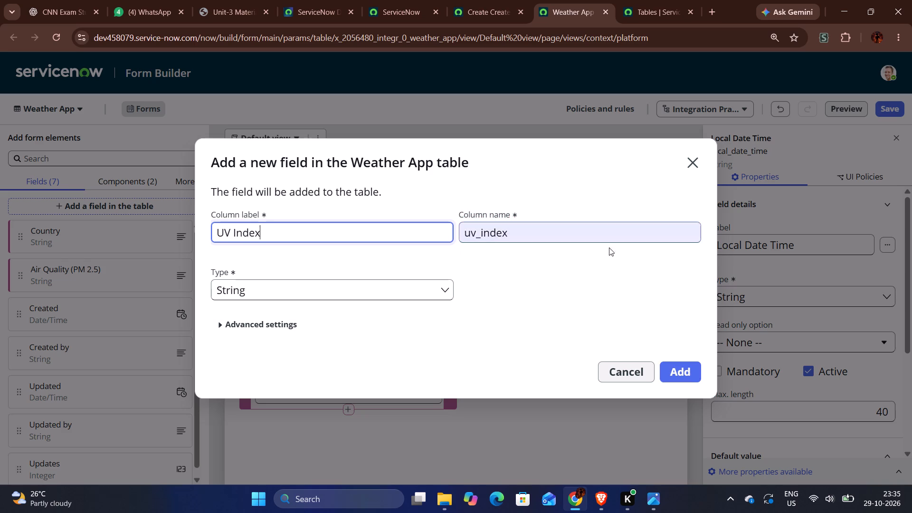
click(678, 366)
Create another String field labelled Region in the Weather App table, following the Form Design reference.
click(624, 363)
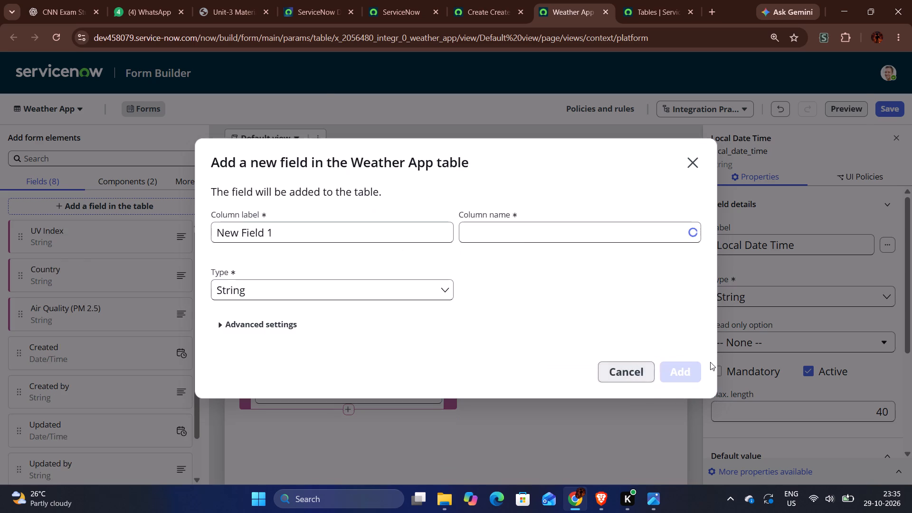
key(alt+Tab)
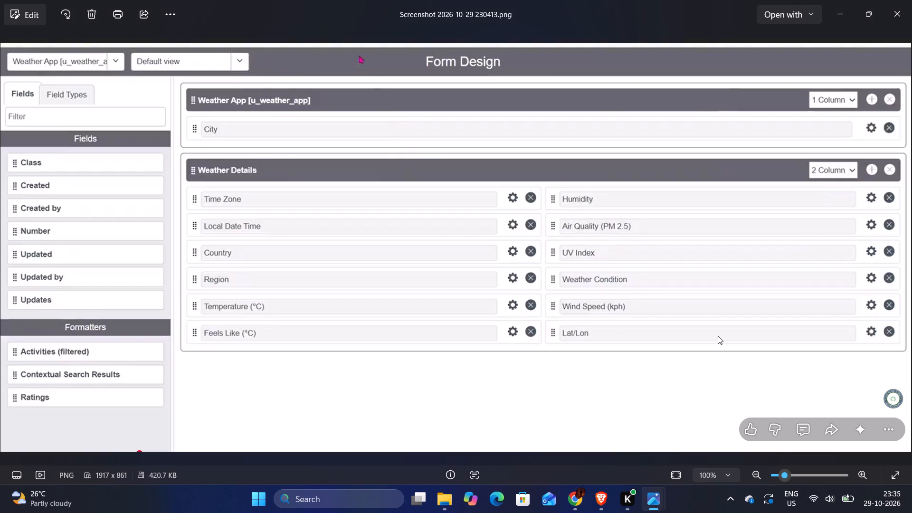
key(alt+Tab)
click(437, 234)
key(ctrl+a)
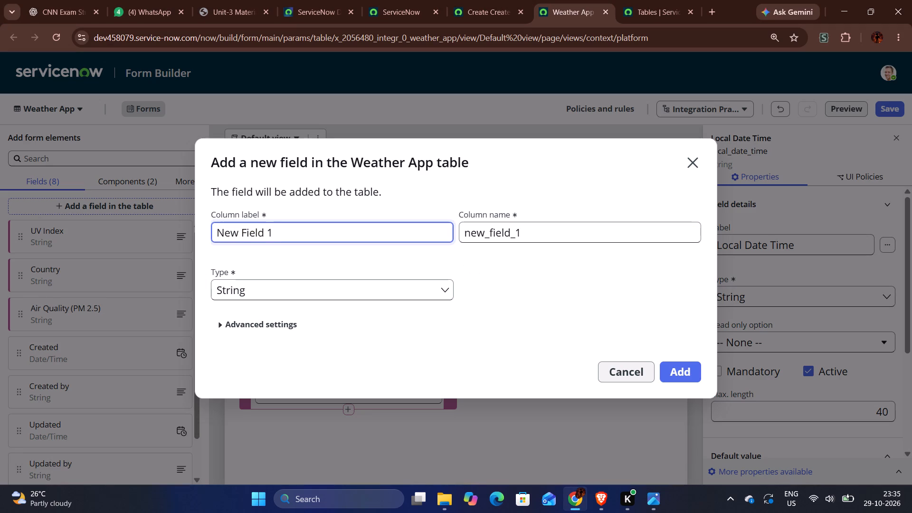
key(BackSpace)
text(Reg)
text(ion)
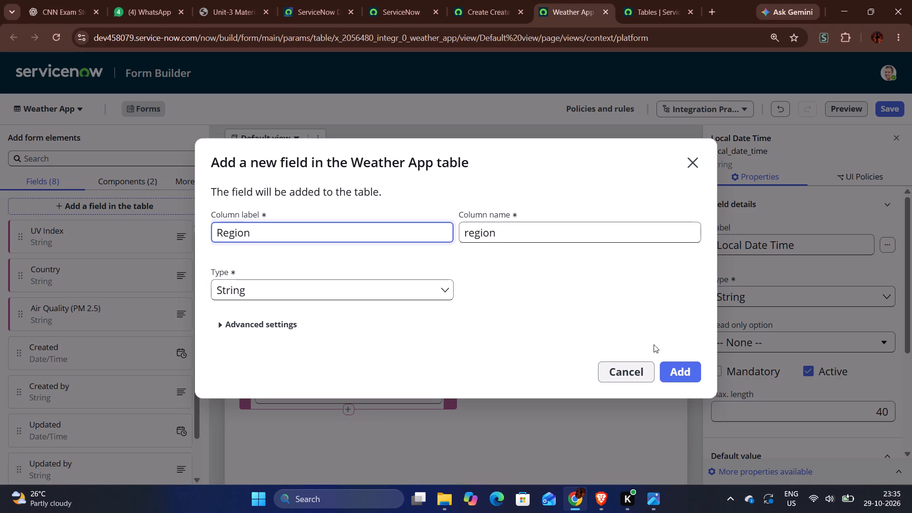
click(670, 369)
Create another String field labelled Weather Condition in the Weather App table.
click(615, 364)
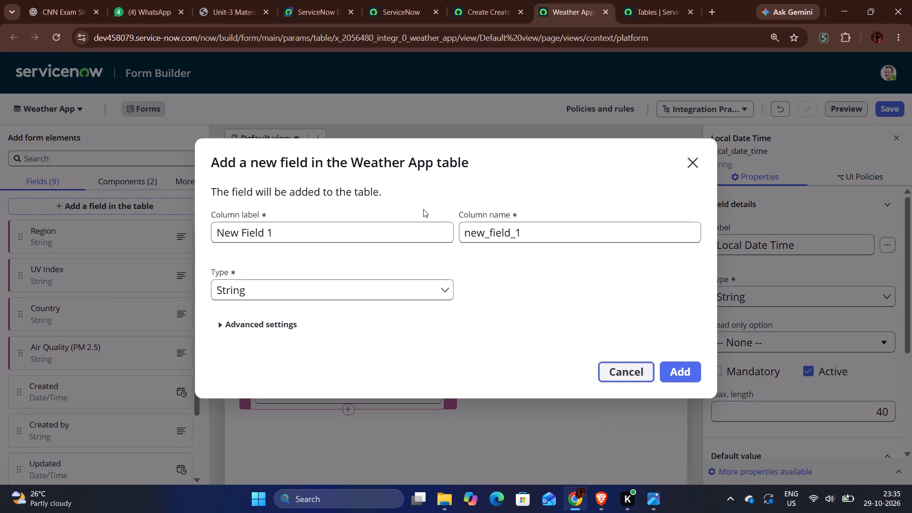
click(406, 233)
drag(341, 233, 211, 237)
key(BackSpace)
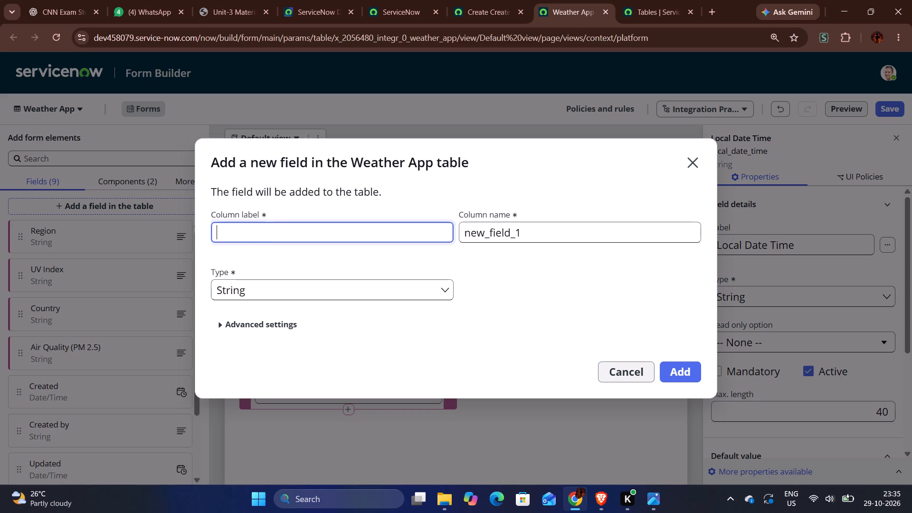
text(Weather Conditi)
text(on)
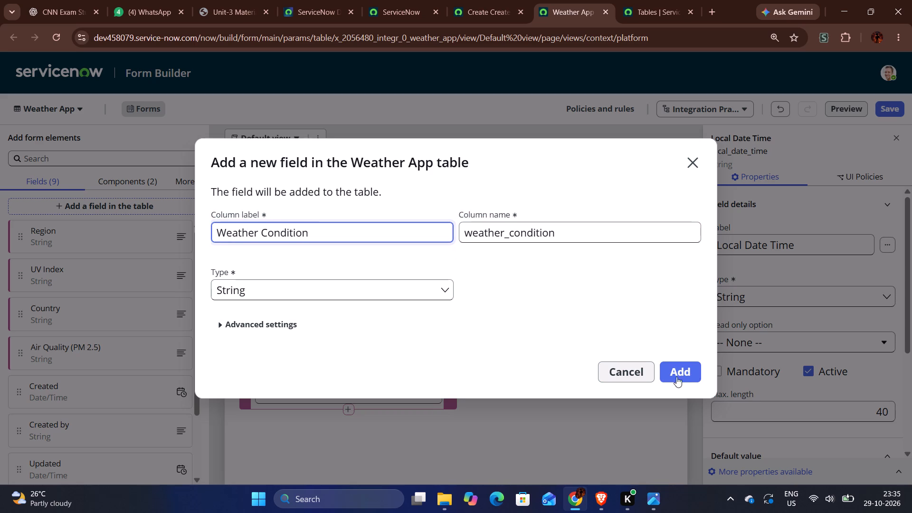
click(678, 372)
Start another String field in the Weather App table and enter the column label Temperature (•c), following the Form Design reference.
click(605, 362)
key(alt+Tab)
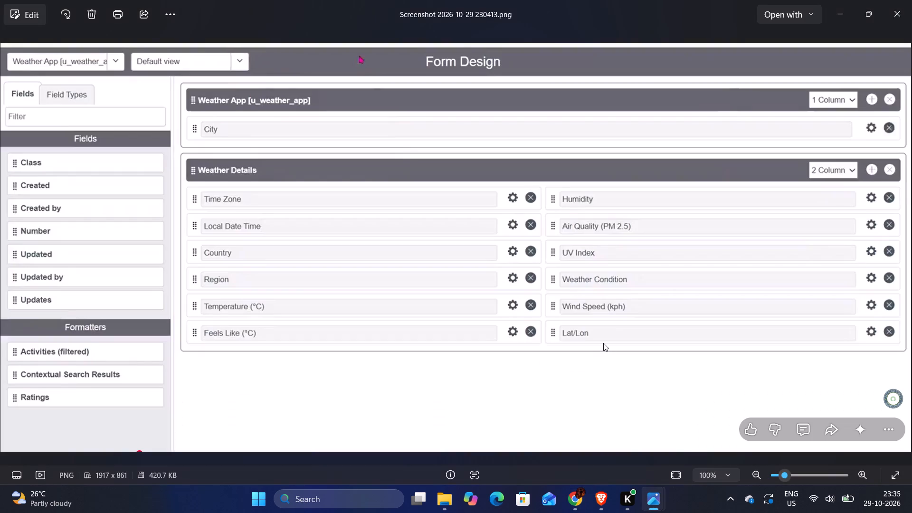
key(alt+Tab)
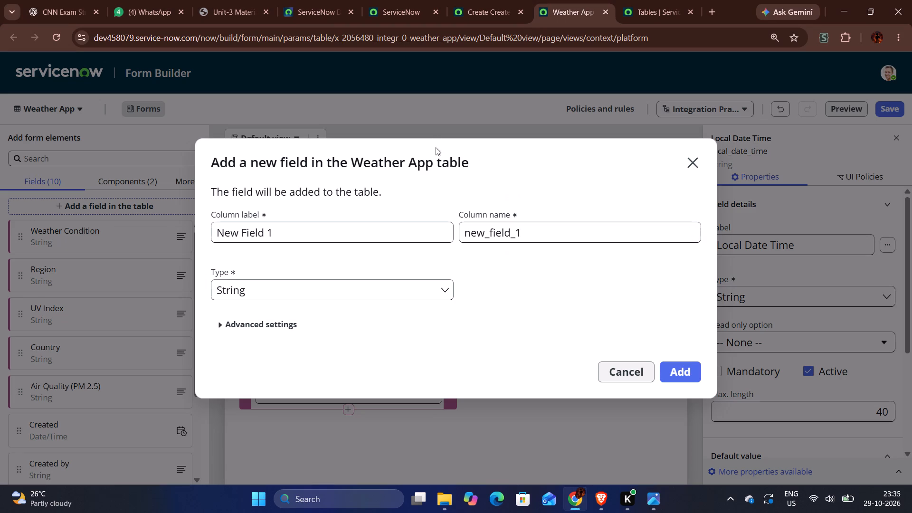
click(406, 225)
key(ctrl+a)
key(BackSpace)
text(Temo)
key(BackSpace)
text(perature)
key(space)
key(BackSpace)
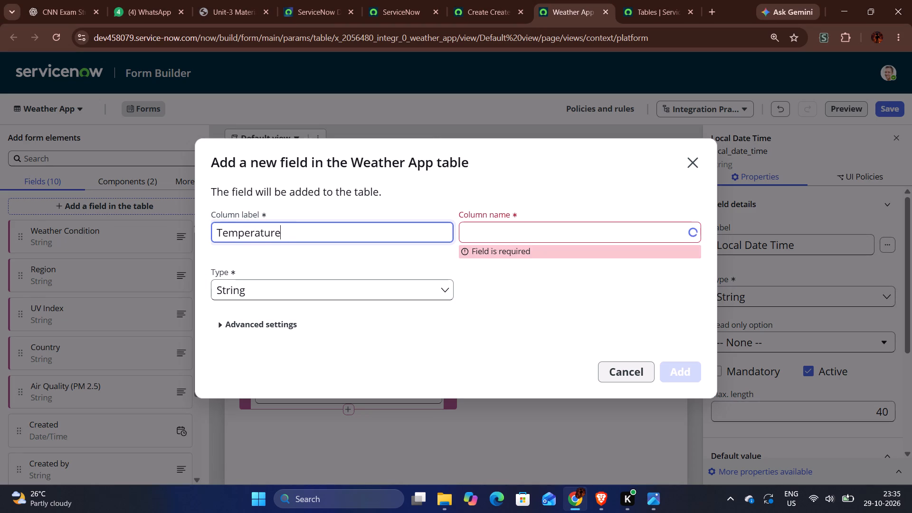
key(space)
text(()
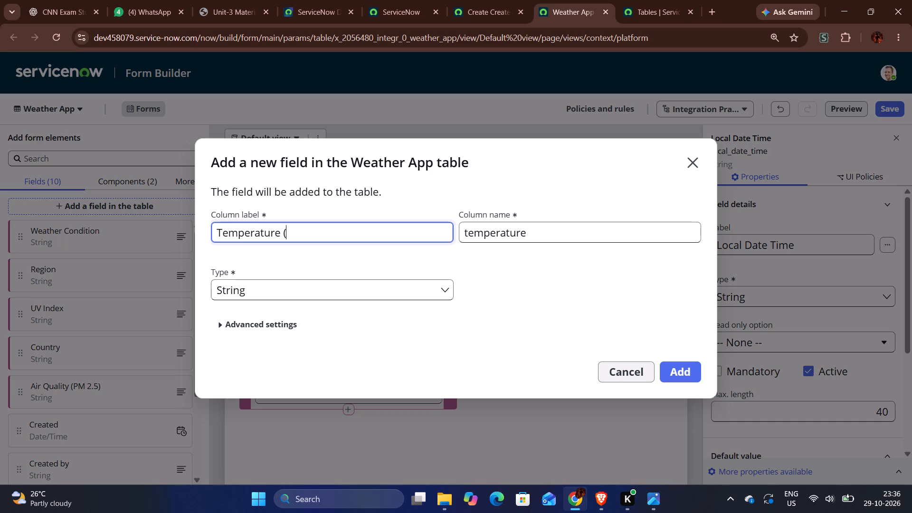
key(alt+0)
key(alt+1)
key(alt+4)
key(alt+9)
key(shift+c)
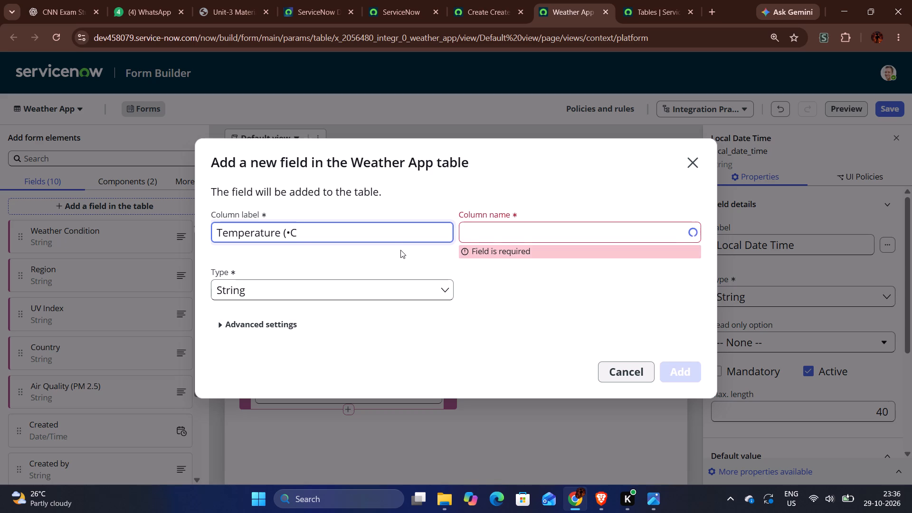
key(BackSpace)
text(c))
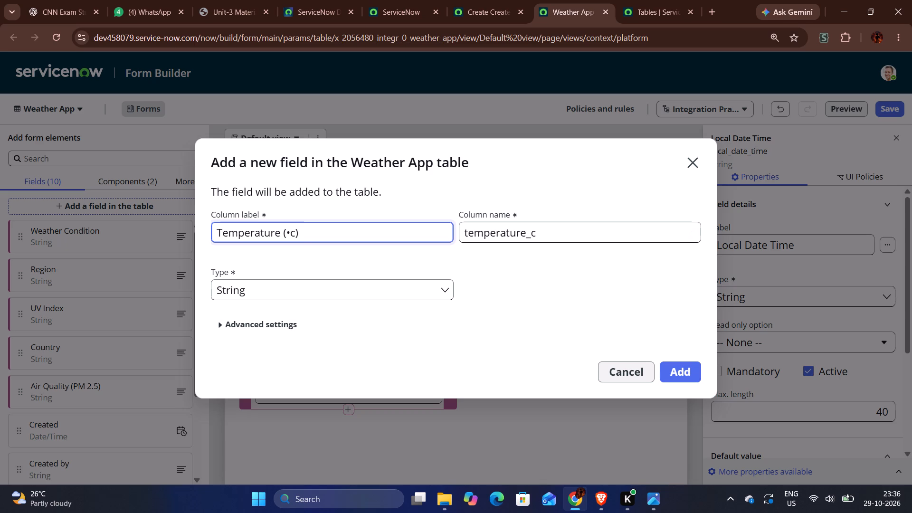
key(alt+Tab)
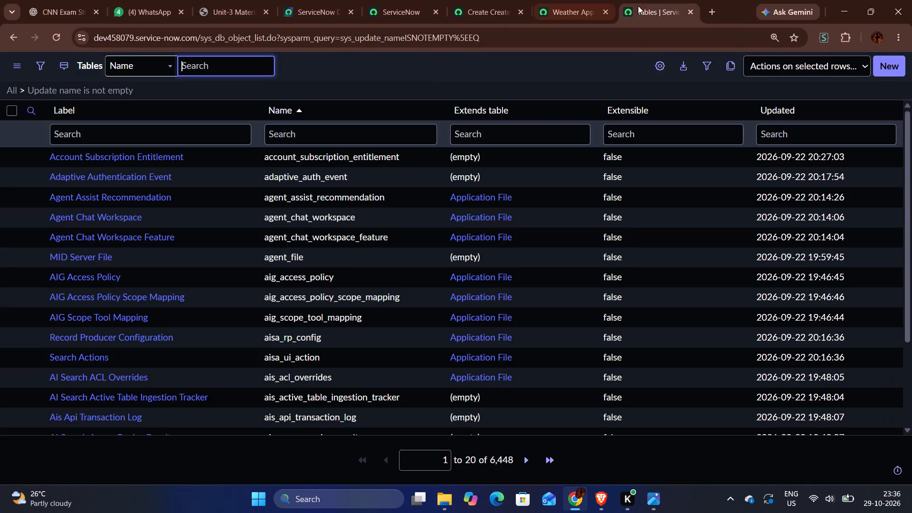
click(554, 10)
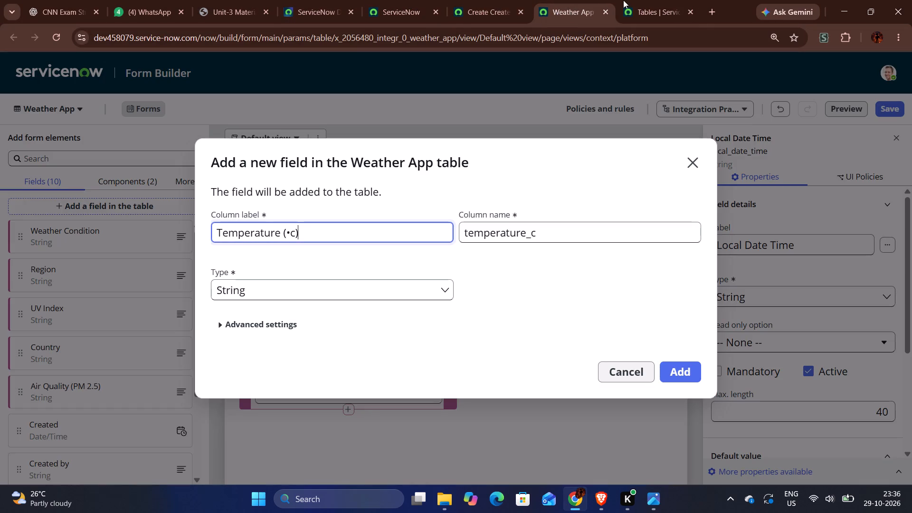
key(Left)
key(Left)
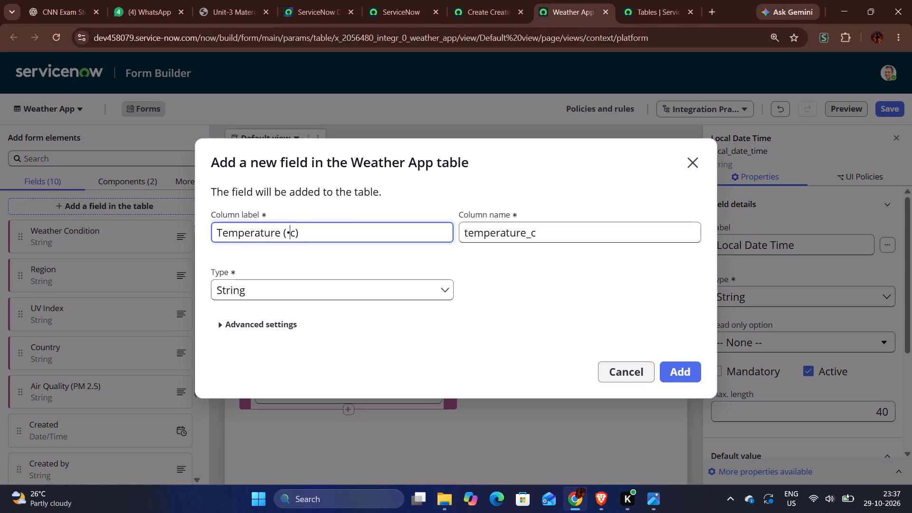
key(BackSpace)
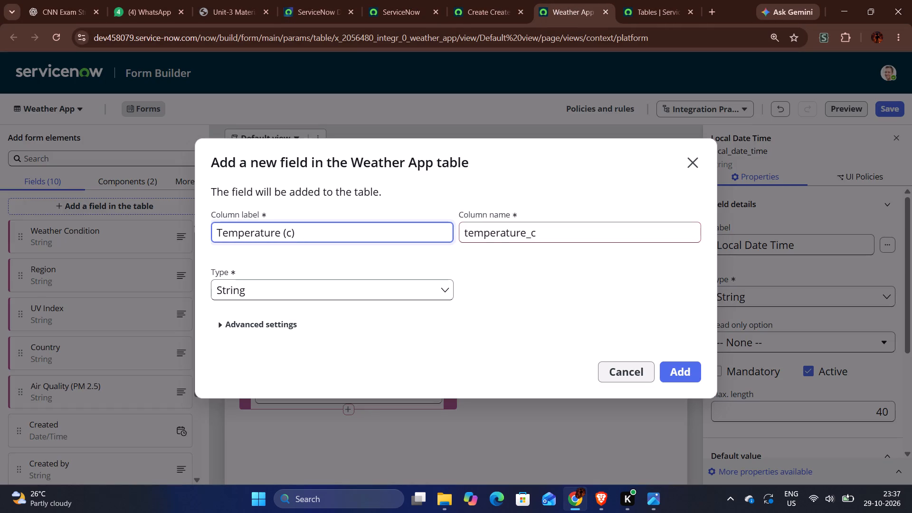
key(alt+0)
key(alt+1)
key(alt+7)
key(alt+6)
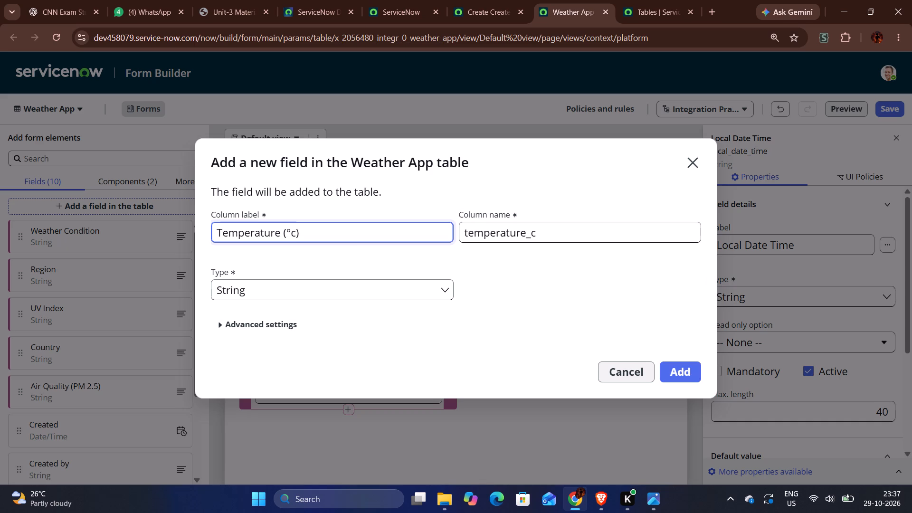
click(292, 234)
click(295, 234)
key(BackSpace)
key(shift+c)
click(675, 373)
Create another String field labelled Wind Speed (kph) in the Weather App table, following the Form Design reference.
click(599, 362)
key(alt+Tab)
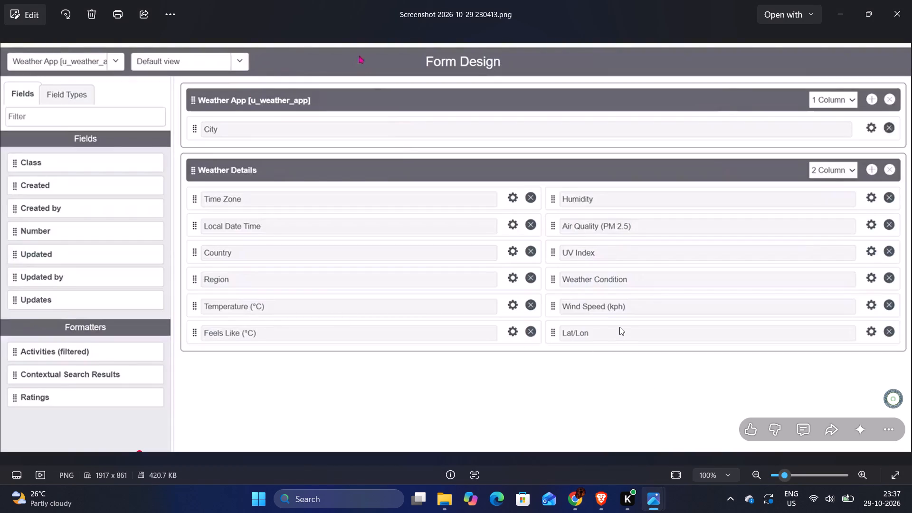
key(alt+Tab)
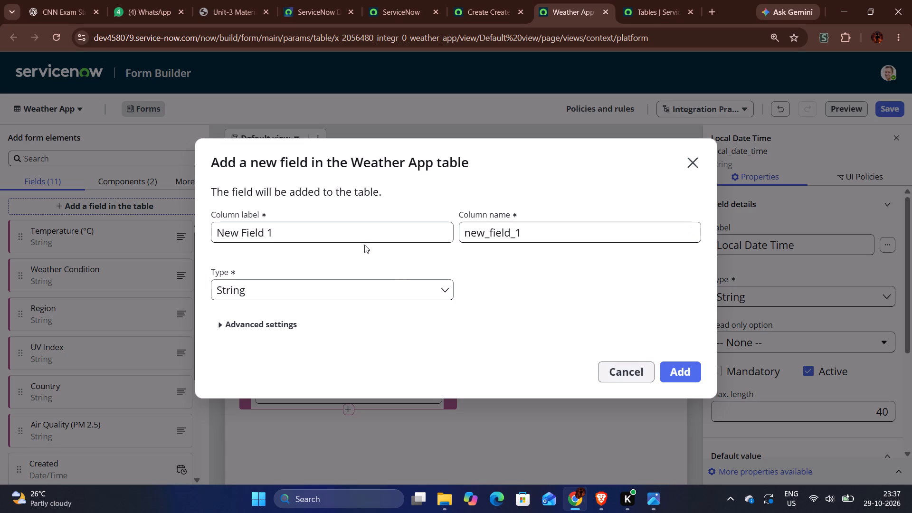
click(364, 244)
click(361, 235)
key(ctrl+a)
key(BackSpace)
text(Wind Speed)
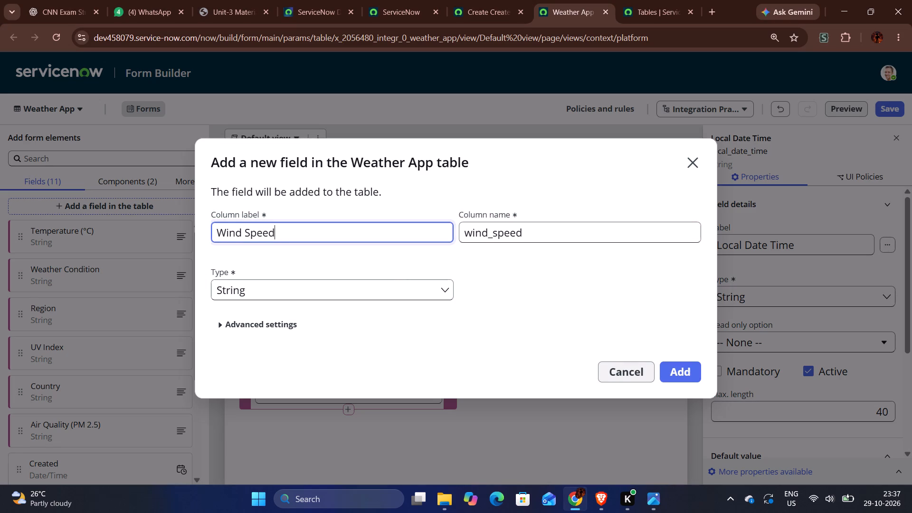
key(space)
text((kph)
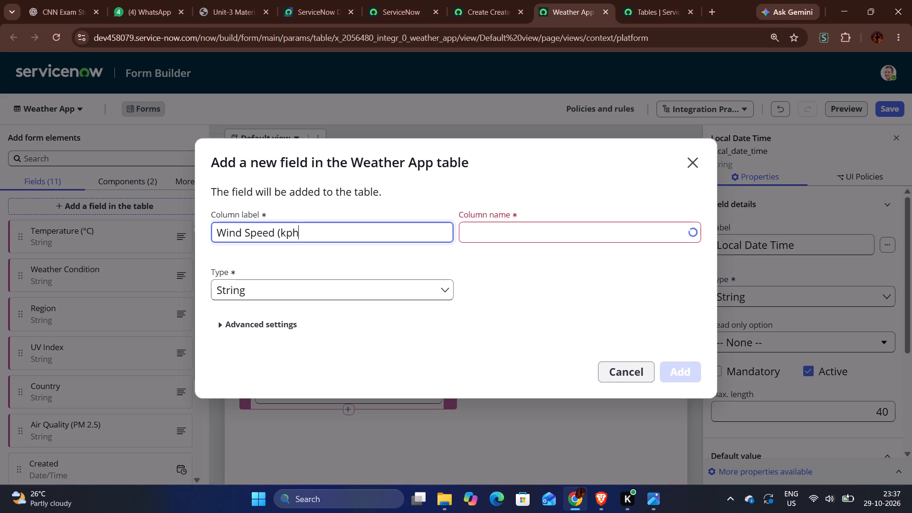
key(shift+parenright)
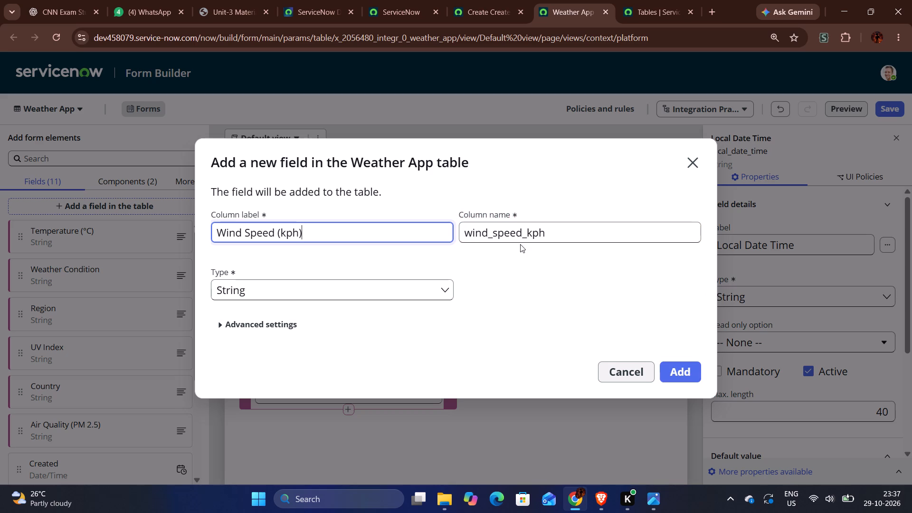
click(669, 373)
Create another String field labelled Feels Like (°C) in the Weather App table, following the Form Design reference.
click(609, 365)
key(alt+Tab)
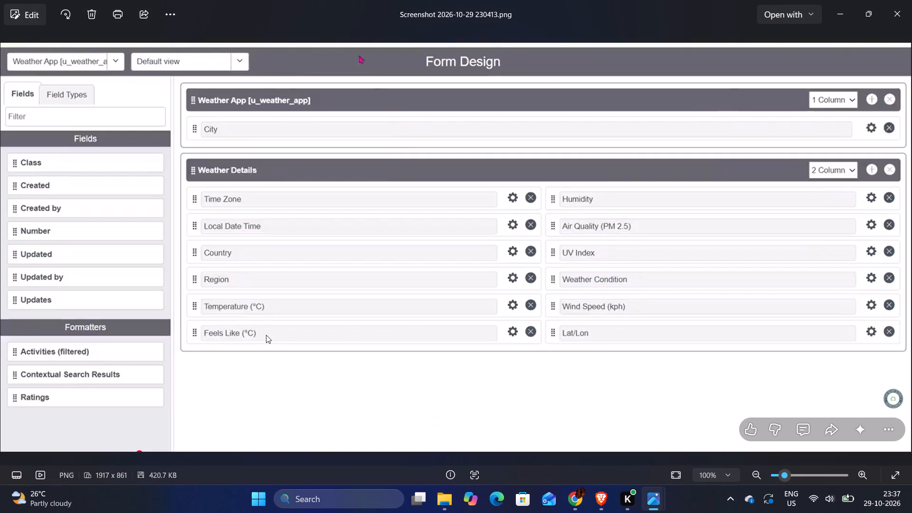
key(alt+Tab)
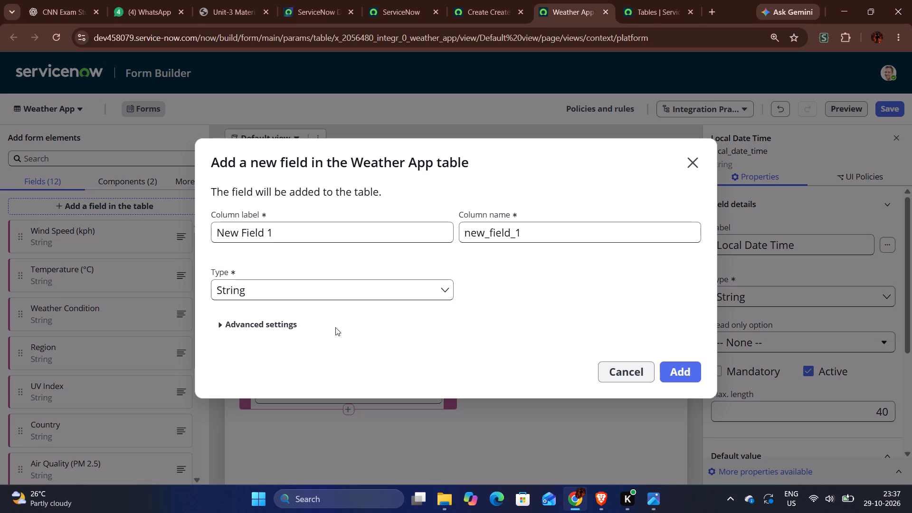
click(318, 295)
click(328, 237)
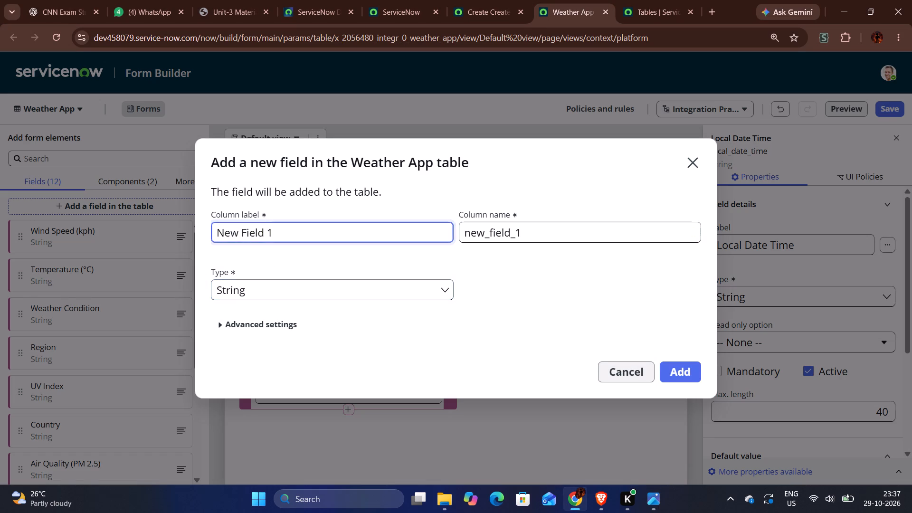
key(ctrl+a)
key(BackSpace)
text(Feel;s)
key(BackSpace)
key(BackSpace)
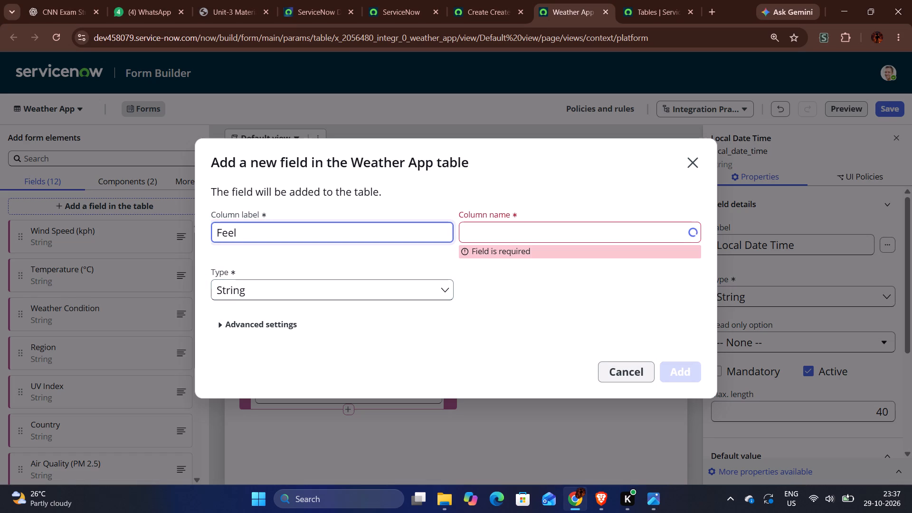
text(s Like ()
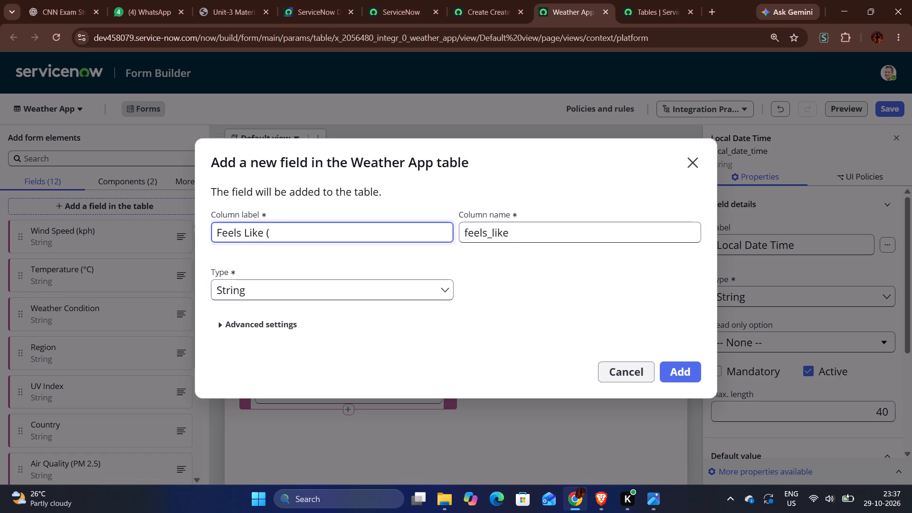
key(alt+0)
key(alt+1)
key(alt+7)
key(alt+6)
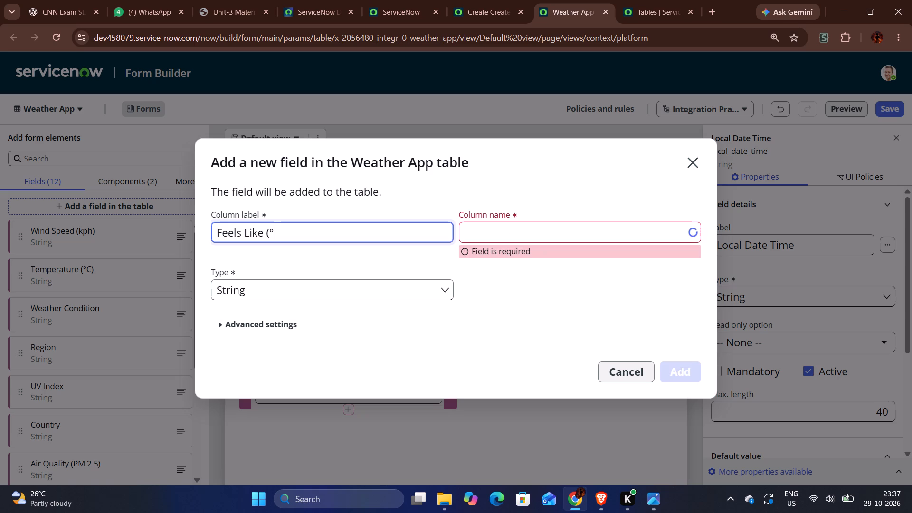
key(shift+c)
key(BackSpace)
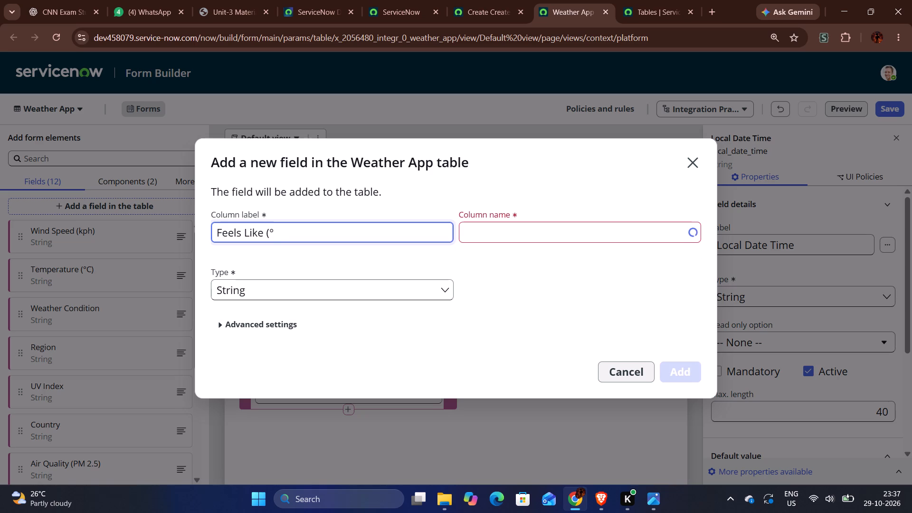
key(alt+Tab)
key(alt+Tab)
key(shift+c)
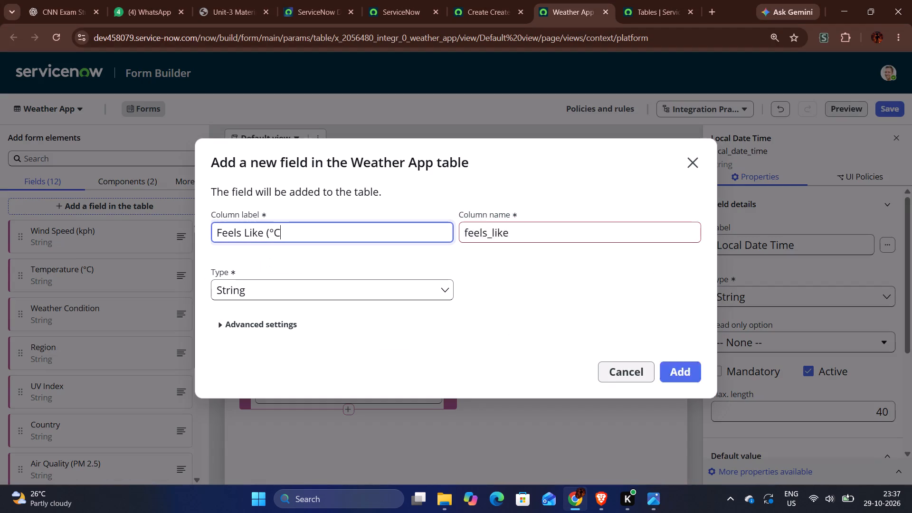
key(shift+parenright)
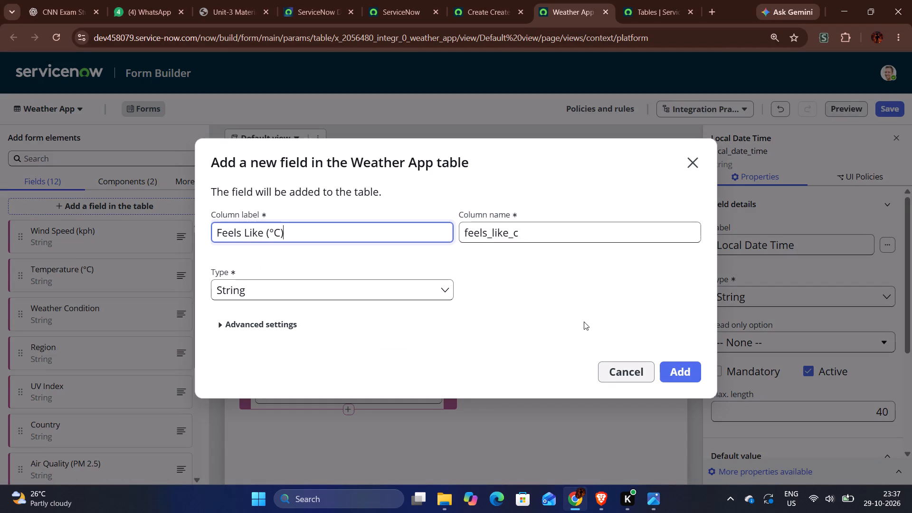
click(675, 368)
Create a String field labelled Lat/Lon in the Weather App table, matching the Form Design reference, and finish adding fields.
click(614, 360)
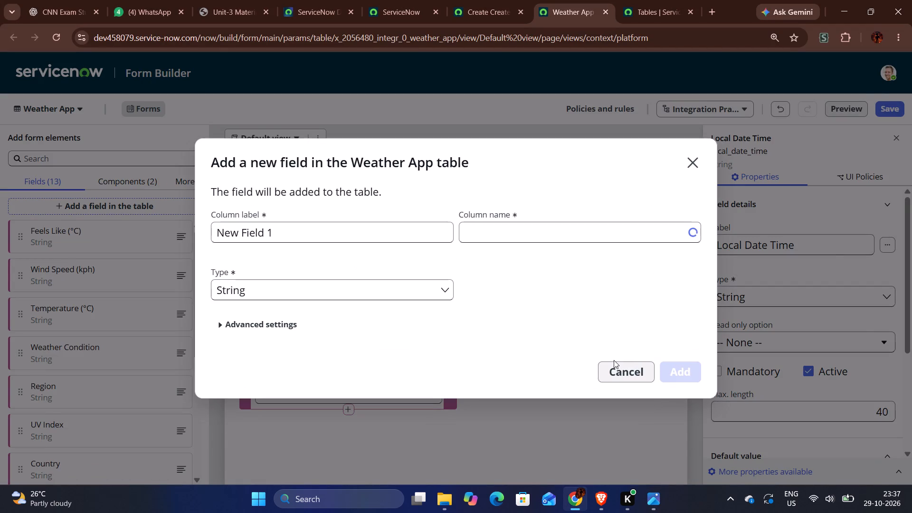
key(alt+Tab)
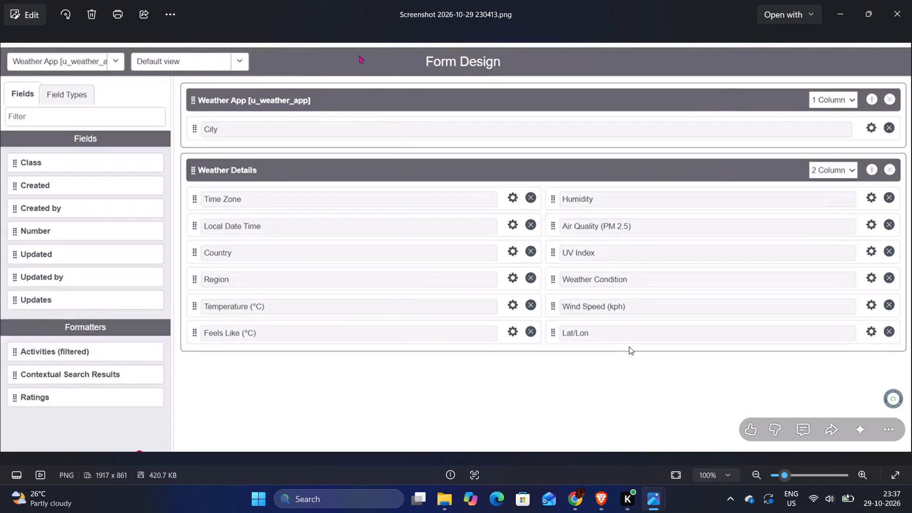
key(alt+Tab)
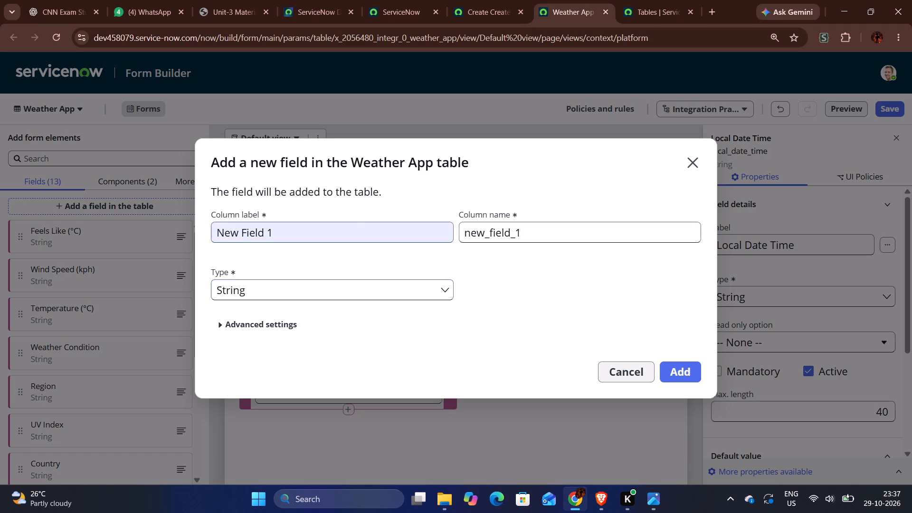
click(348, 218)
click(346, 228)
key(ctrl+a)
key(BackSpace)
text(Lat)
text(/Long)
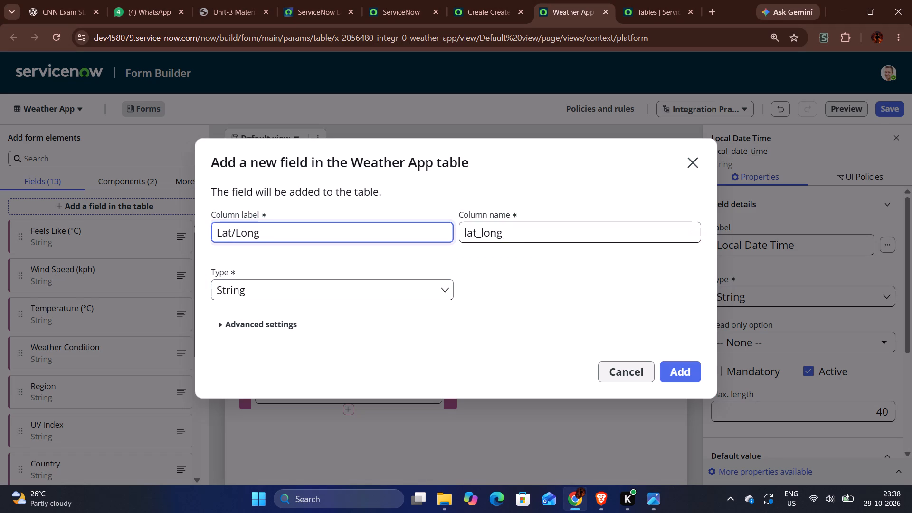
key(alt+Tab)
key(alt+Tab)
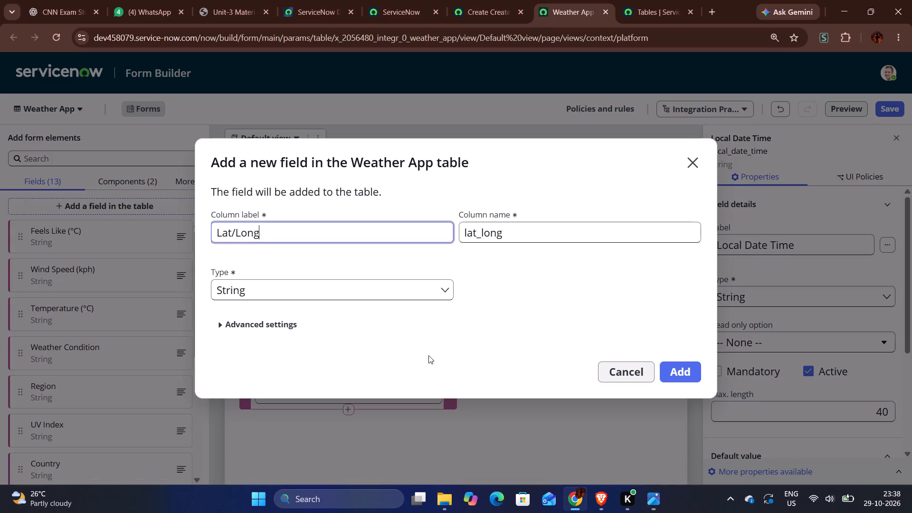
key(BackSpace)
key(alt+Tab)
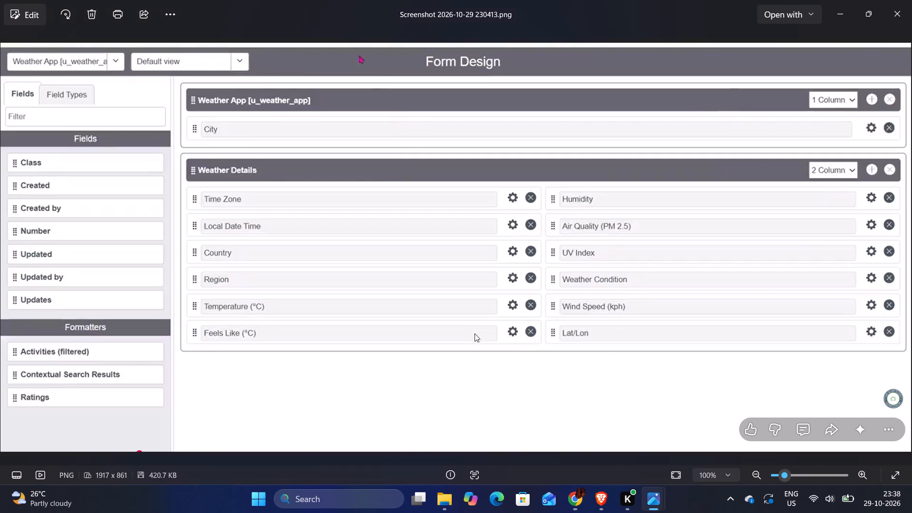
key(alt+Tab)
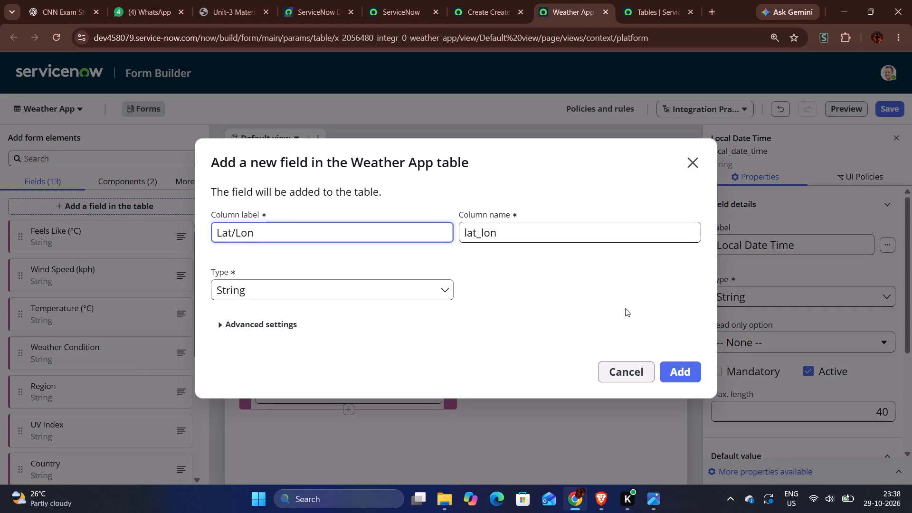
click(681, 368)
key(alt+Tab)
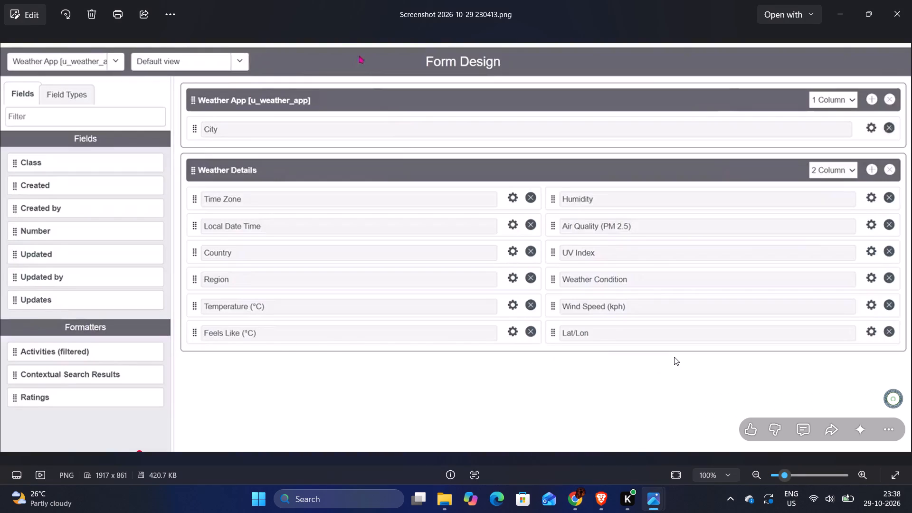
key(alt+Tab)
click(666, 365)
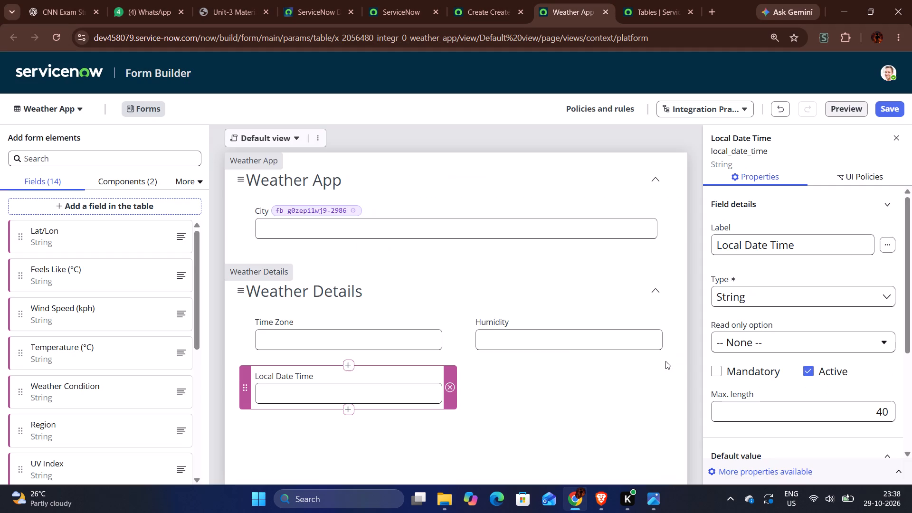
Check the Form Design reference and place the Air Quality (PM 2.5) field below Humidity in the Weather Details section.
scroll(577, 336, down, 2)
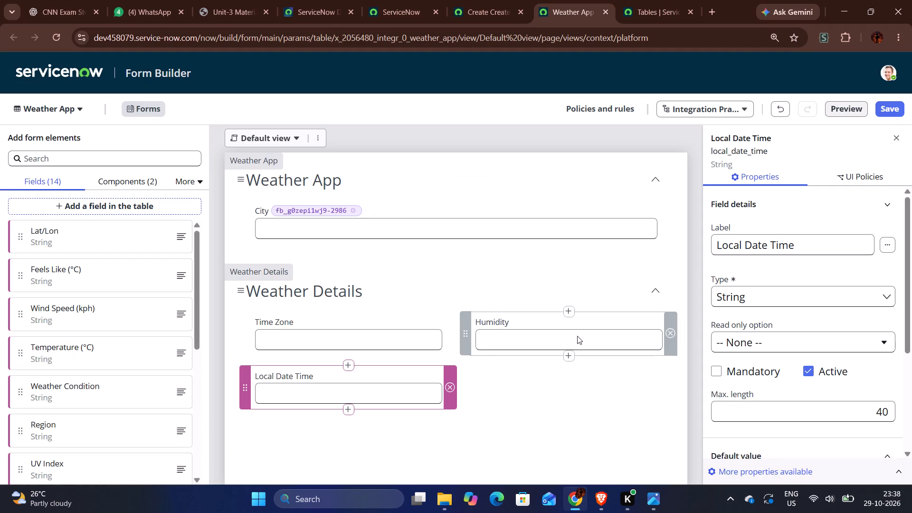
key(alt+Tab)
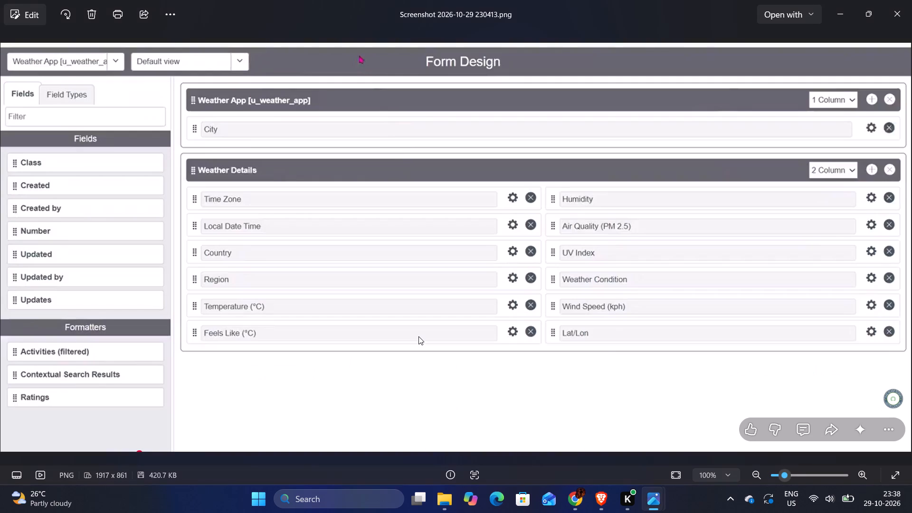
key(alt+Tab)
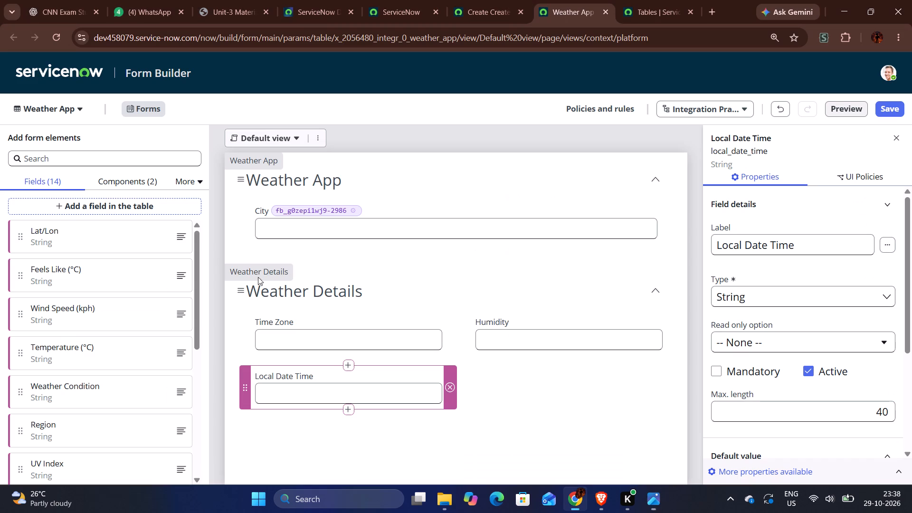
scroll(110, 299, down, 1)
scroll(81, 356, down, 2)
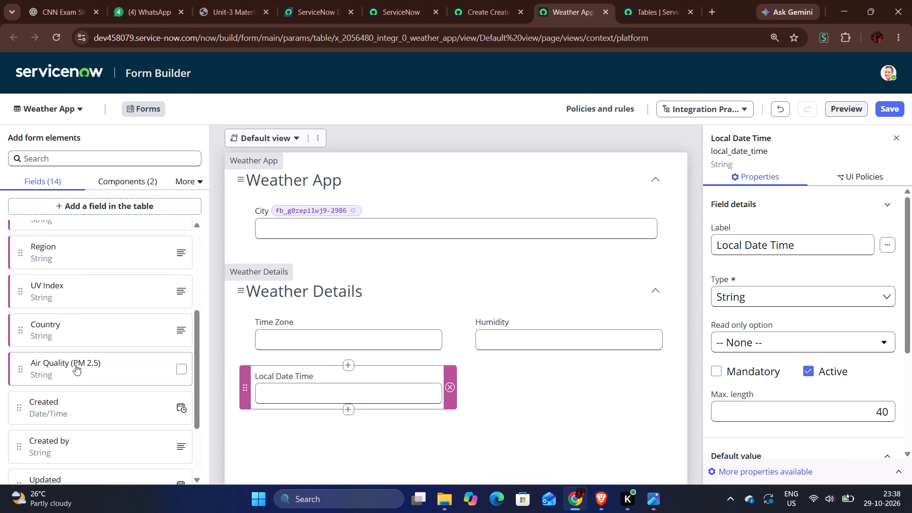
drag(58, 363, 472, 359)
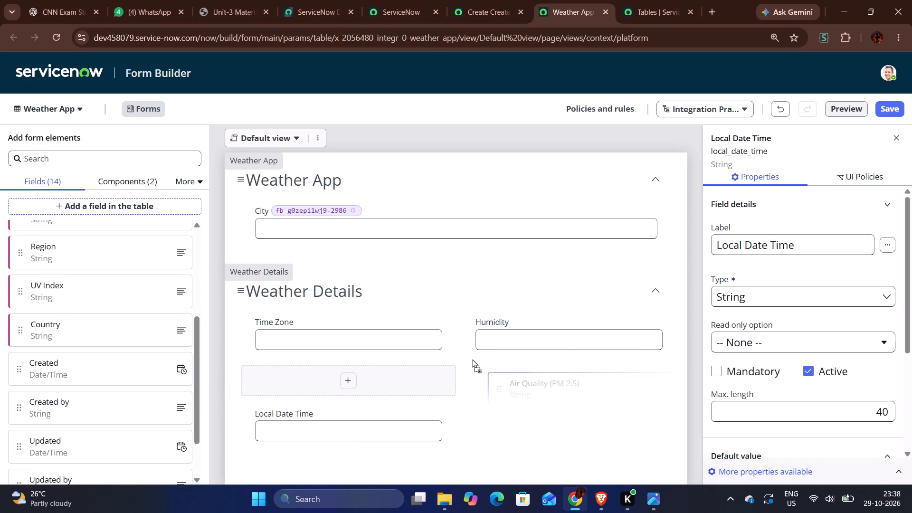
drag(472, 359, 467, 358)
Following the reference, place Country below Local Date Time and UV Index below Air Quality (PM 2.5) in the Weather Details section.
scroll(240, 399, down, 3)
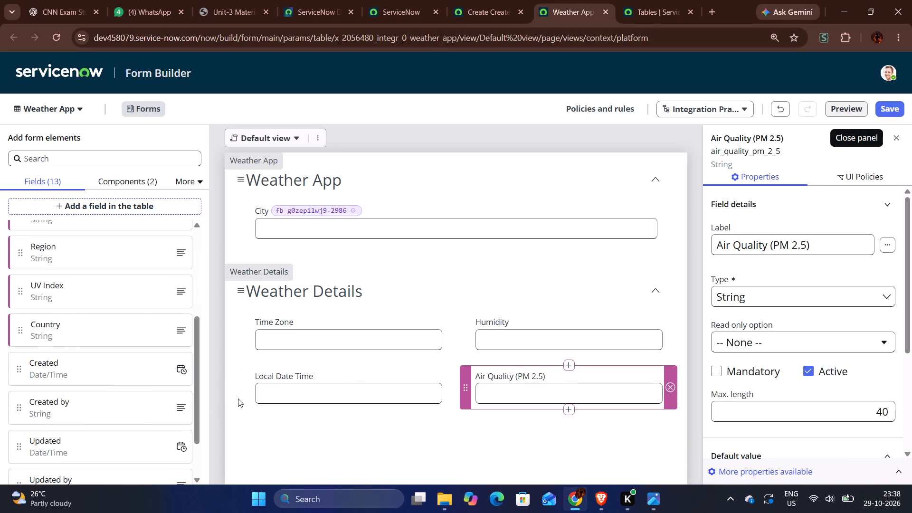
key(alt+Tab)
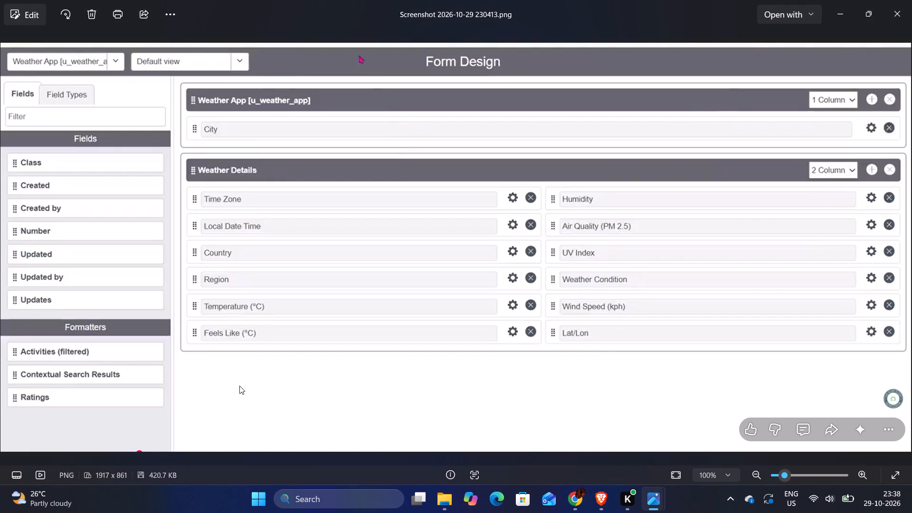
key(alt+Tab)
drag(52, 327, 244, 424)
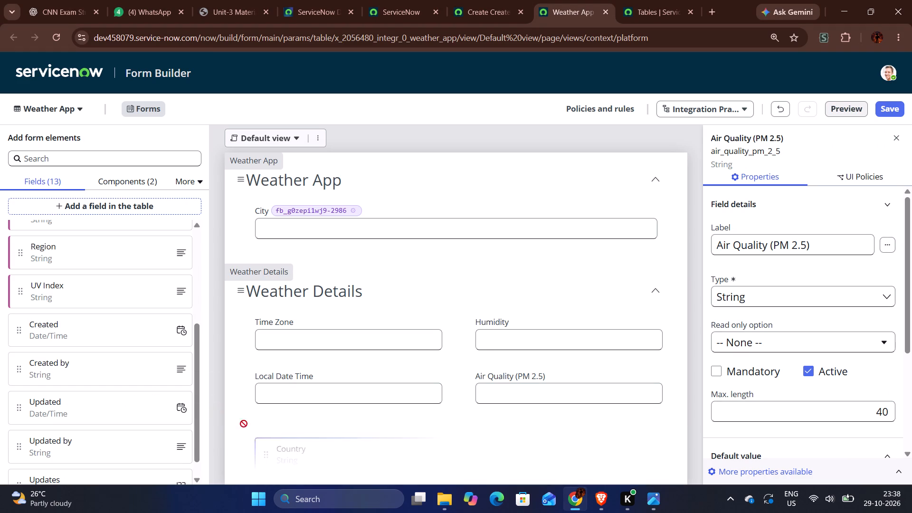
drag(244, 424, 247, 403)
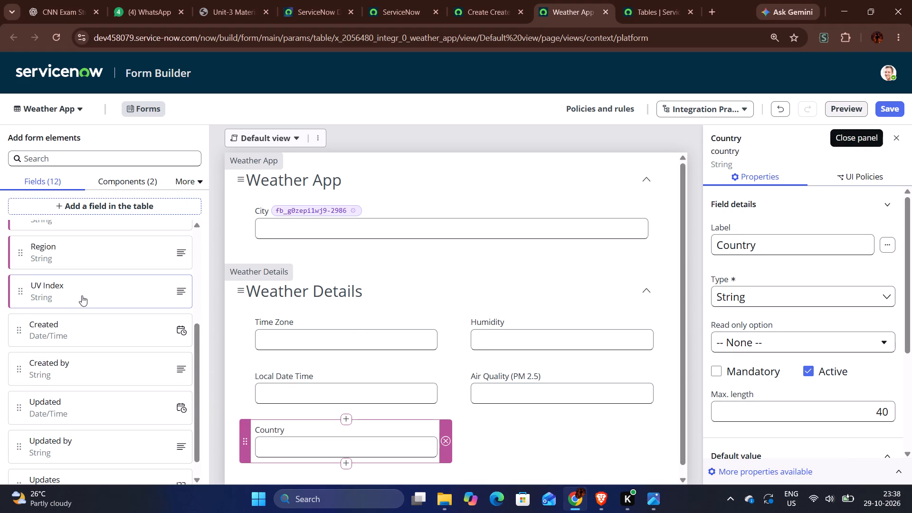
drag(82, 293, 475, 403)
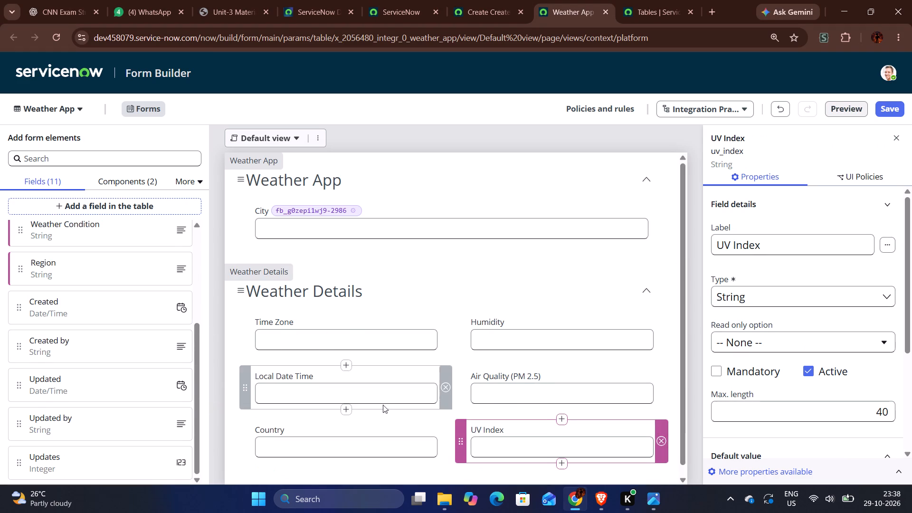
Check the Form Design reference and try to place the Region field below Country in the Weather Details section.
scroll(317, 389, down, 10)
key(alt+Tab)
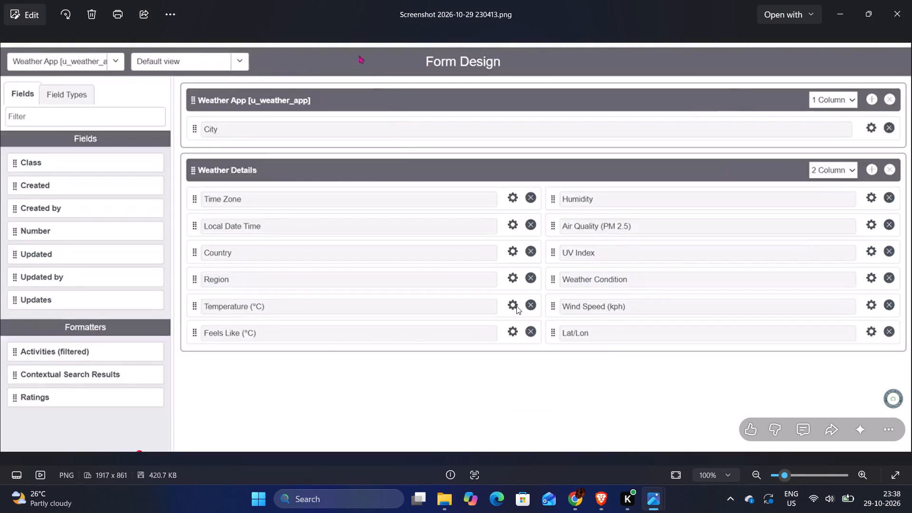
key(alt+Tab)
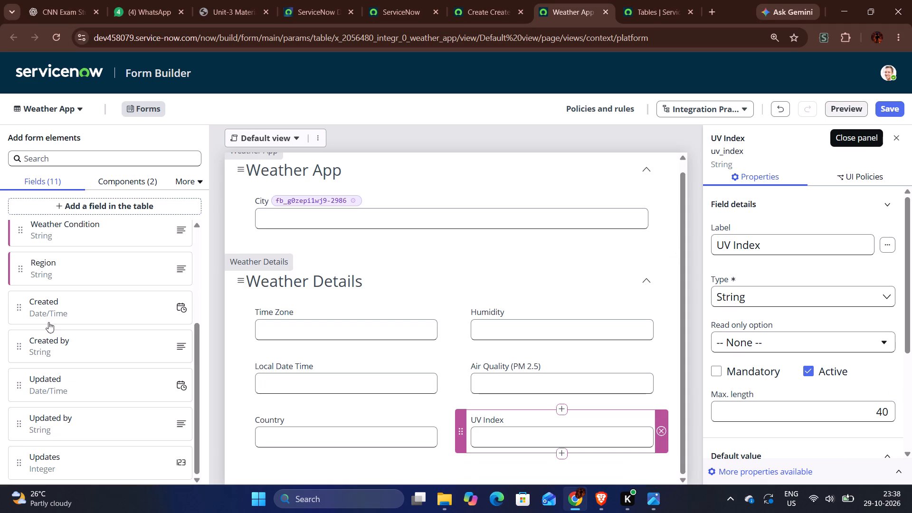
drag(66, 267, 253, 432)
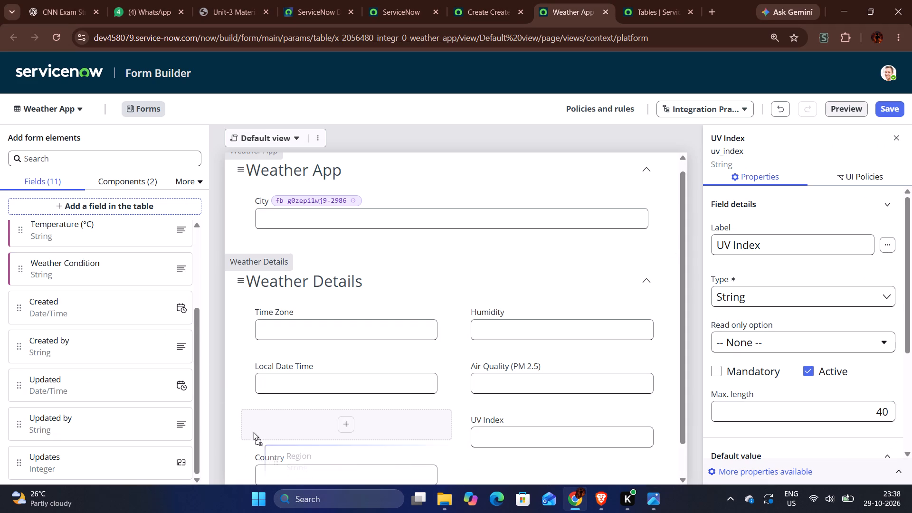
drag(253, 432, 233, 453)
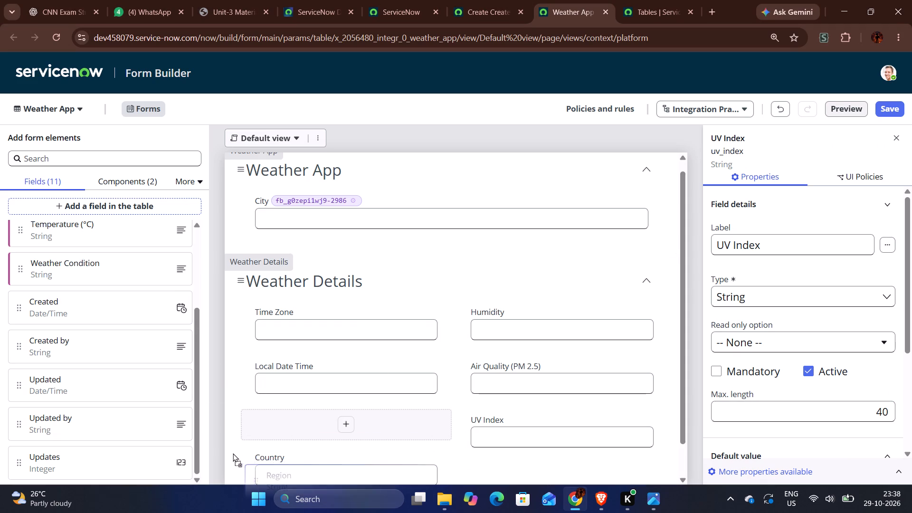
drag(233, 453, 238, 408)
Place Region below Country and Weather Condition below UV Index in the Weather Details section.
scroll(276, 433, down, 4)
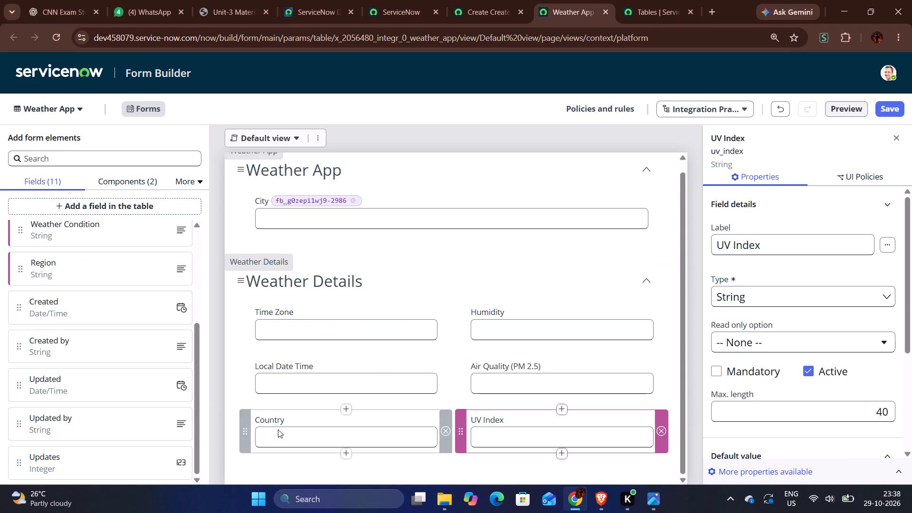
scroll(278, 429, down, 7)
scroll(316, 428, down, 17)
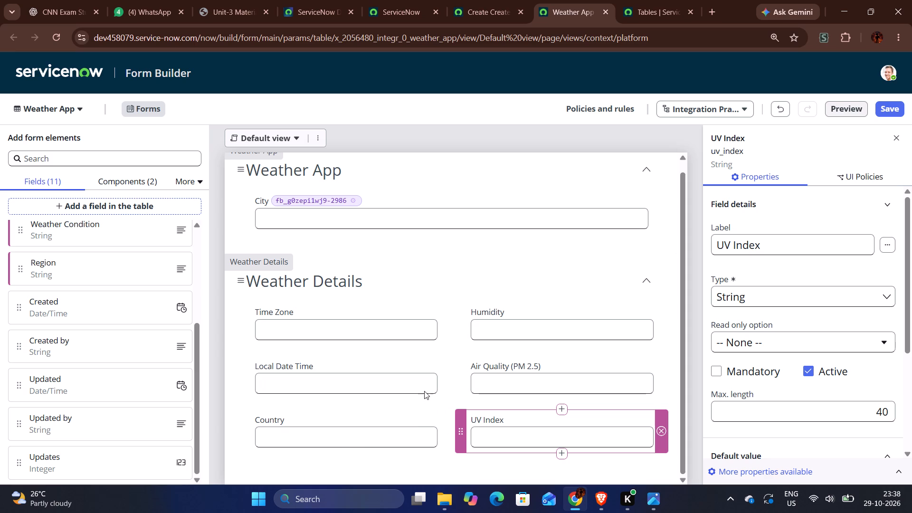
scroll(424, 391, down, 2)
scroll(319, 402, down, 7)
scroll(357, 429, down, 4)
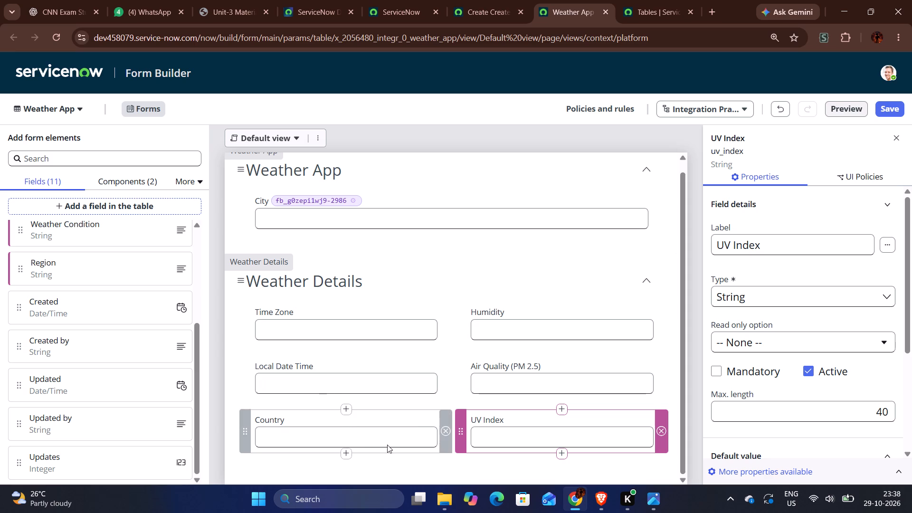
scroll(370, 458, down, 5)
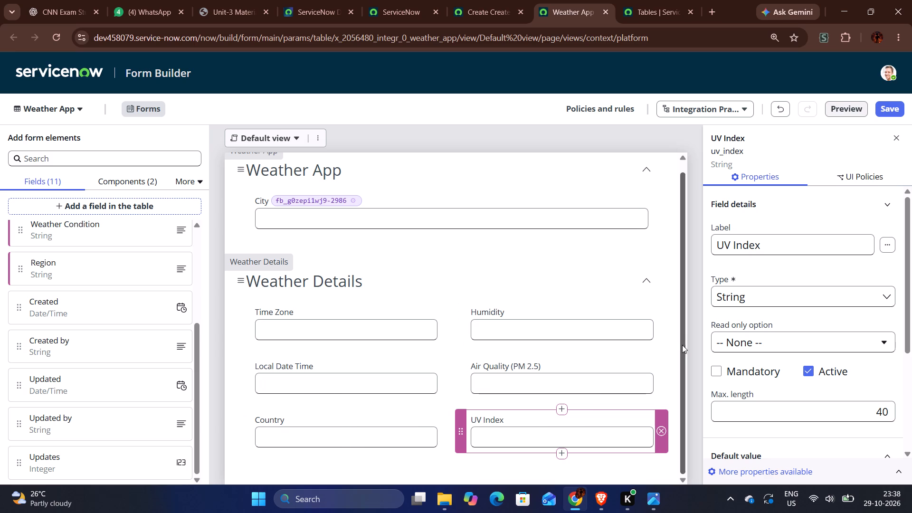
drag(683, 347, 691, 371)
drag(85, 268, 256, 439)
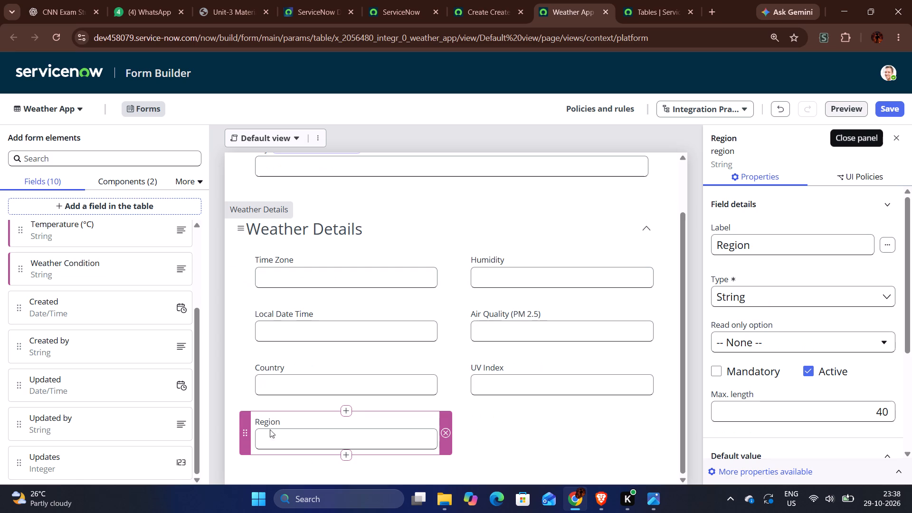
drag(73, 269, 469, 408)
Following the Form Design reference, place Temperature (°C) below Region and Wind Speed (kph) below Weather Condition in the Weather Details section.
key(alt+Tab)
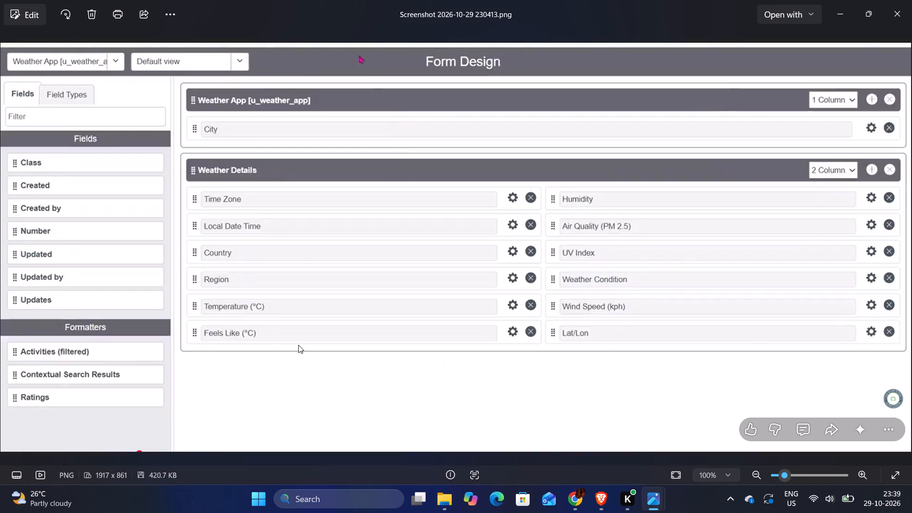
key(alt+Tab)
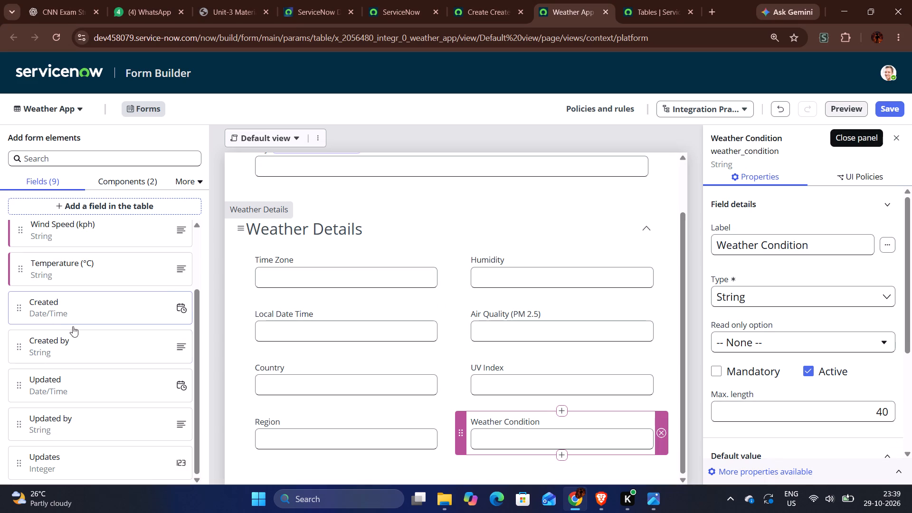
scroll(79, 340, down, 3)
drag(80, 268, 274, 465)
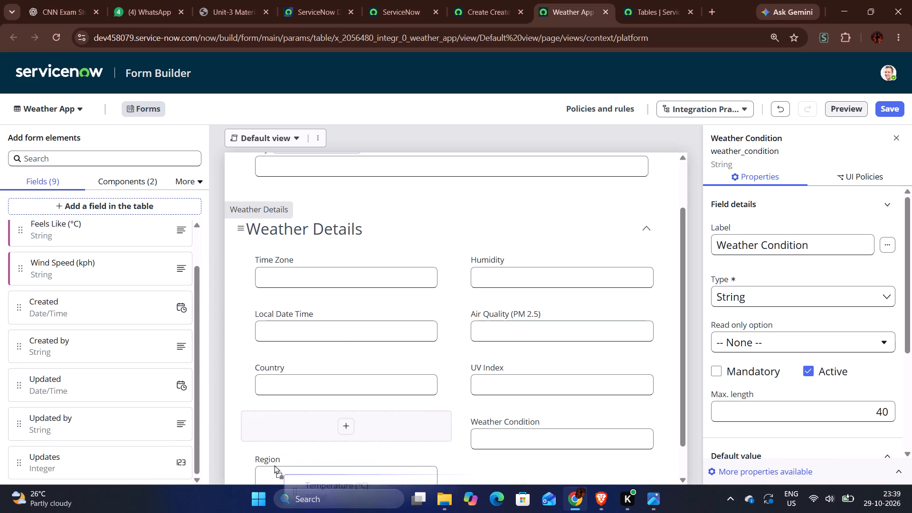
drag(274, 465, 242, 405)
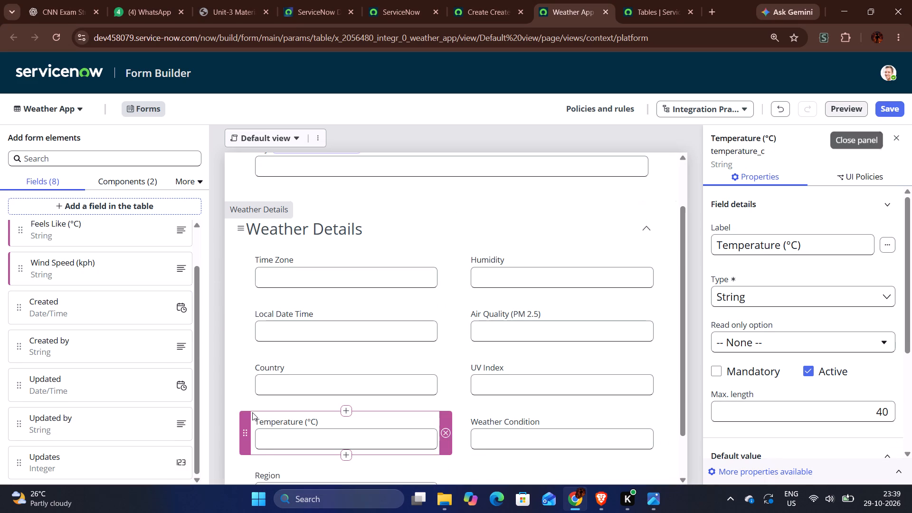
scroll(274, 419, down, 5)
drag(320, 374, 292, 414)
drag(117, 268, 380, 353)
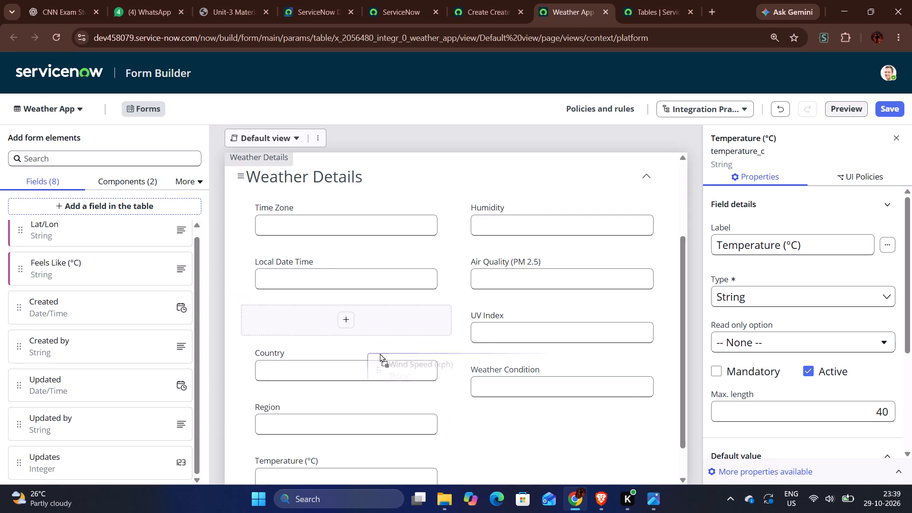
drag(380, 353, 469, 404)
scroll(387, 424, down, 6)
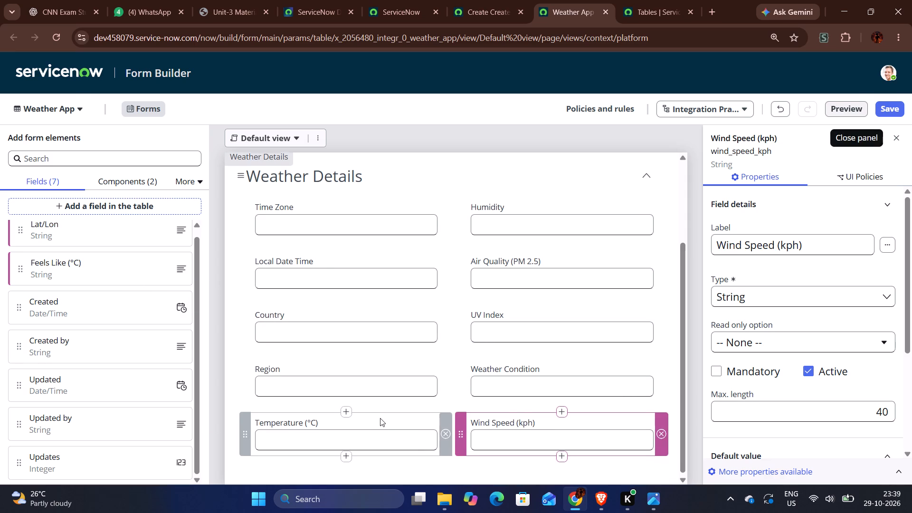
Following the reference, place Feels Like (°C) below Temperature (°C) and Lat/Lon below Wind Speed (kph) in the Weather Details section.
key(alt+Tab)
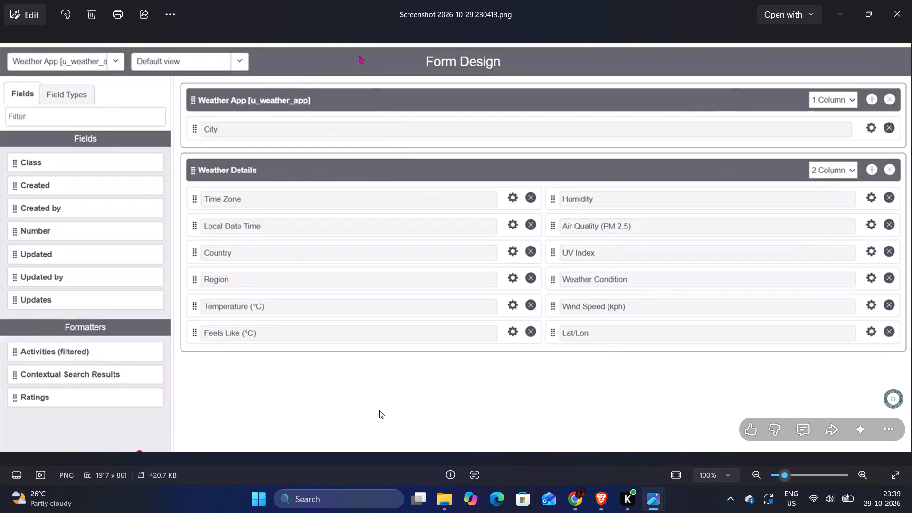
key(alt+Tab)
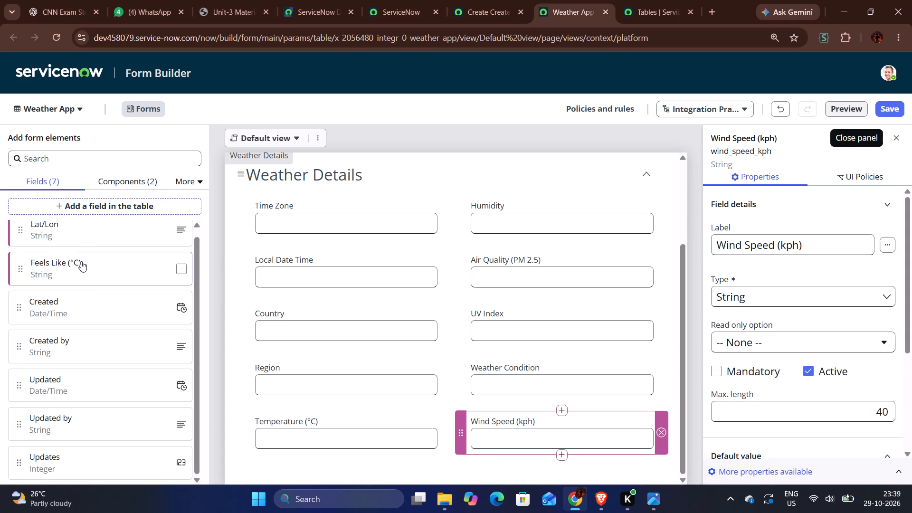
drag(81, 261, 243, 444)
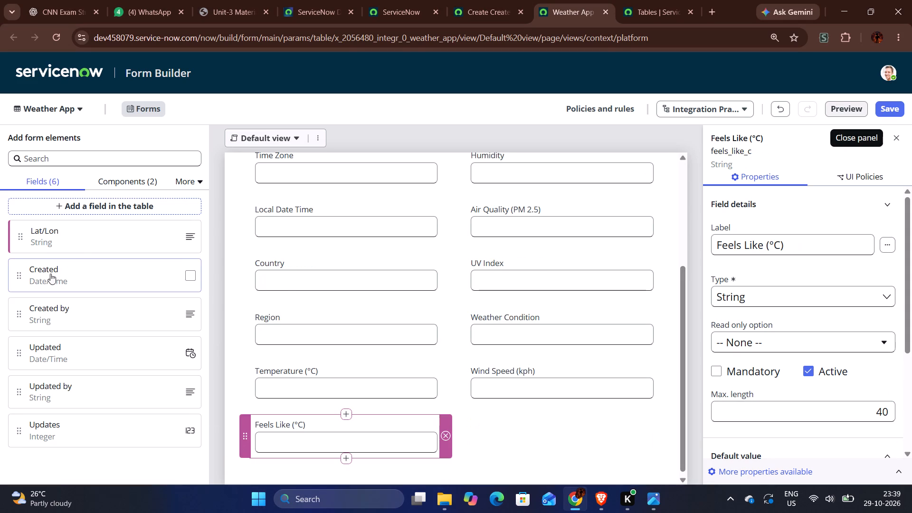
drag(62, 237, 507, 415)
scroll(481, 424, down, 6)
Check the finished layout against the Form Design reference and save the Weather App form.
key(alt+Tab)
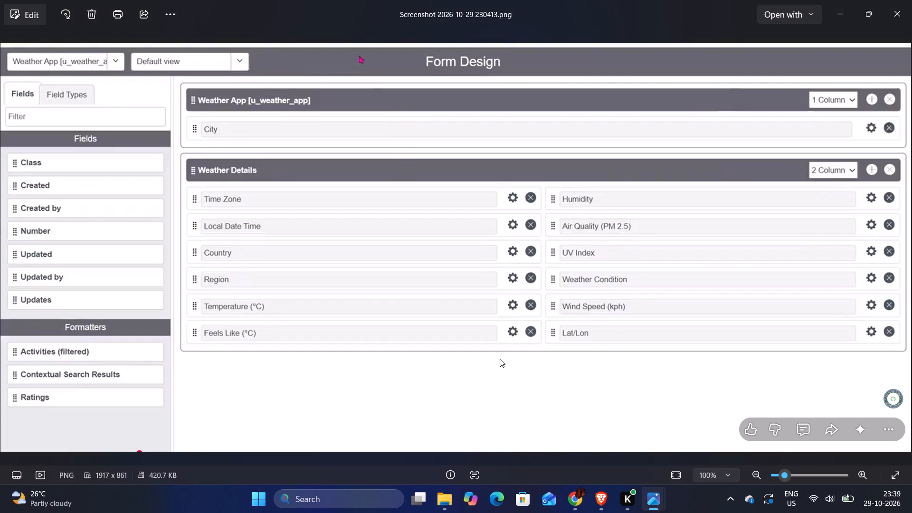
scroll(500, 359, down, 5)
key(alt+Tab)
scroll(589, 289, up, 8)
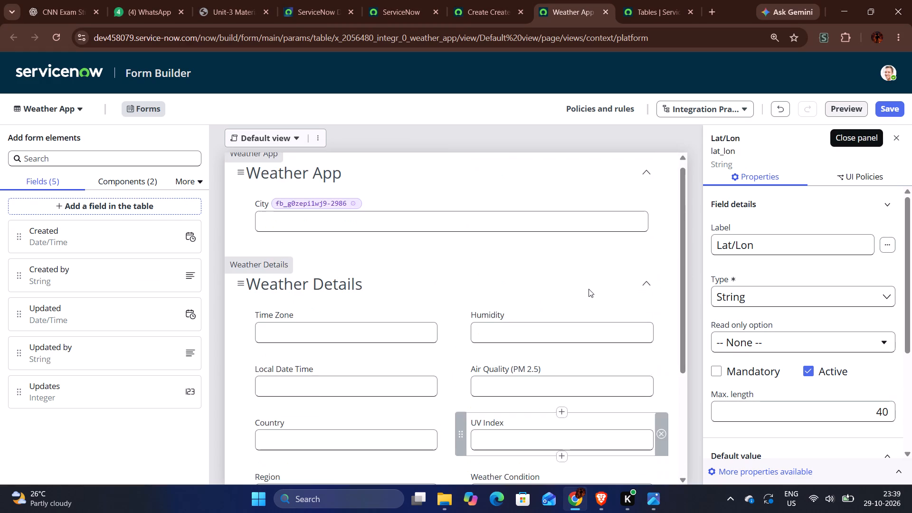
scroll(589, 289, up, 5)
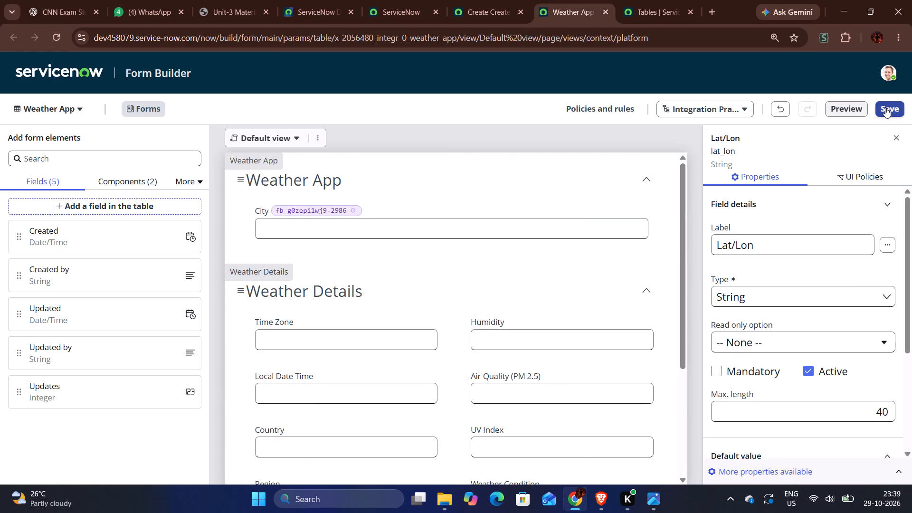
click(885, 107)
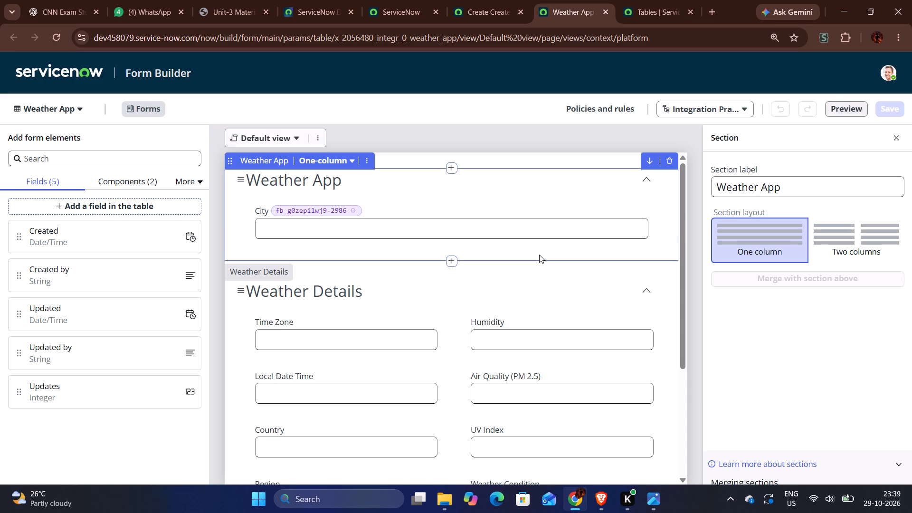
Reload the Weather App new record form and compare its sections and field order with the Form Design reference.
click(476, 2)
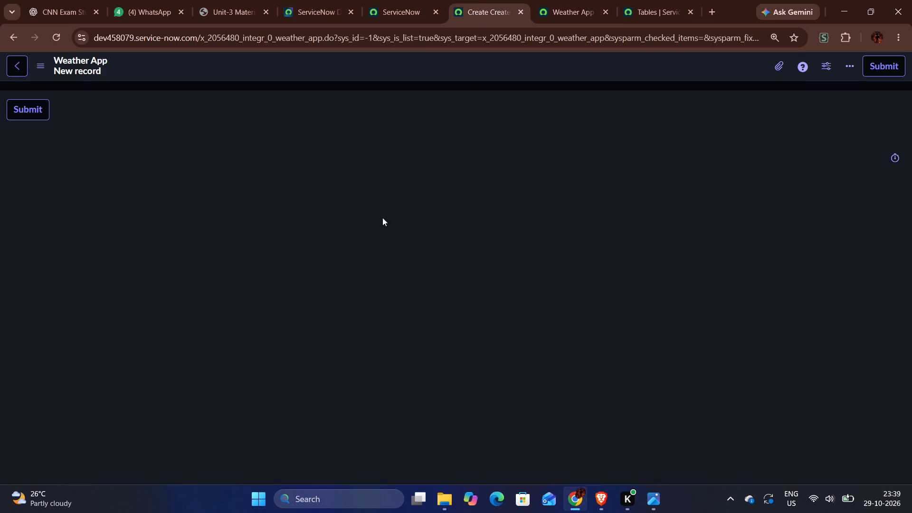
click(54, 40)
scroll(344, 303, up, 4)
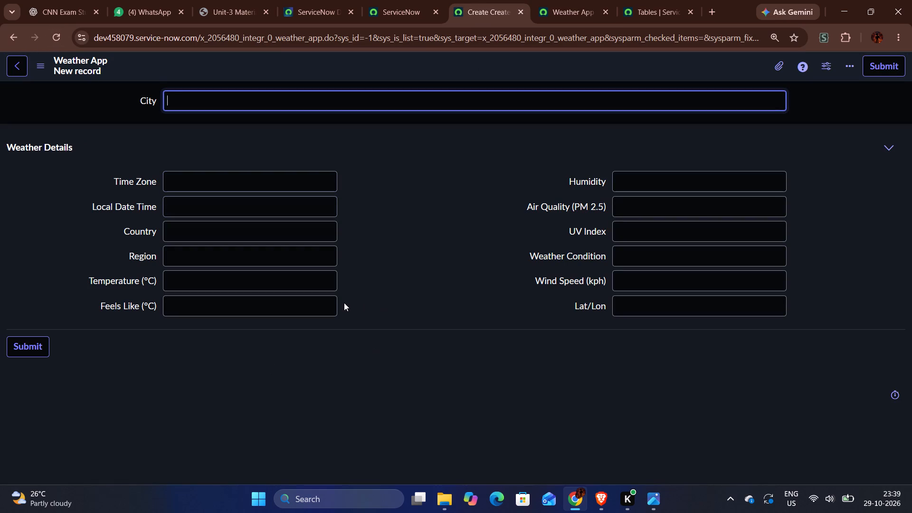
scroll(223, 241, up, 4)
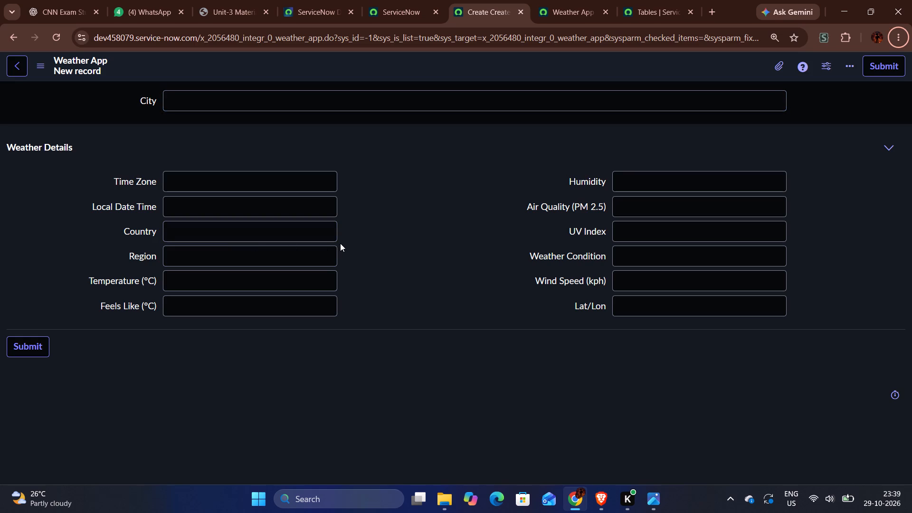
click(424, 285)
key(alt+Tab)
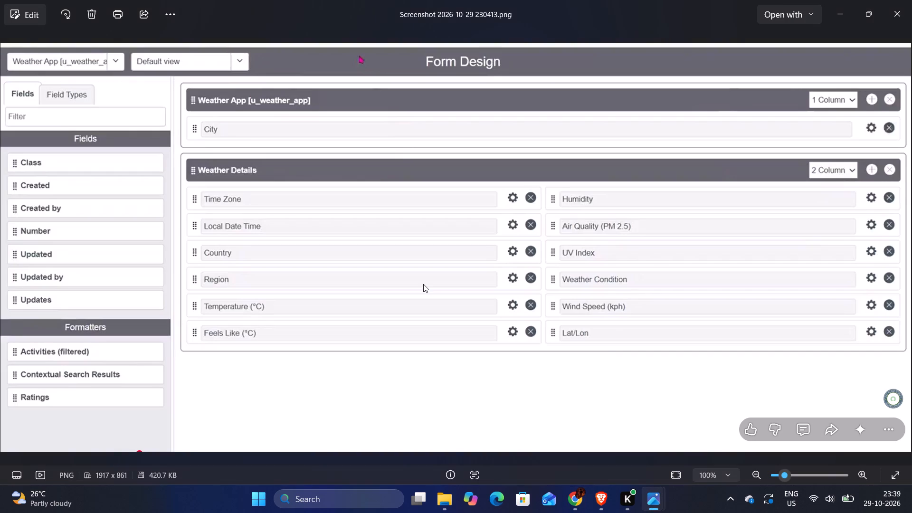
scroll(382, 302, up, 3)
scroll(382, 296, down, 5)
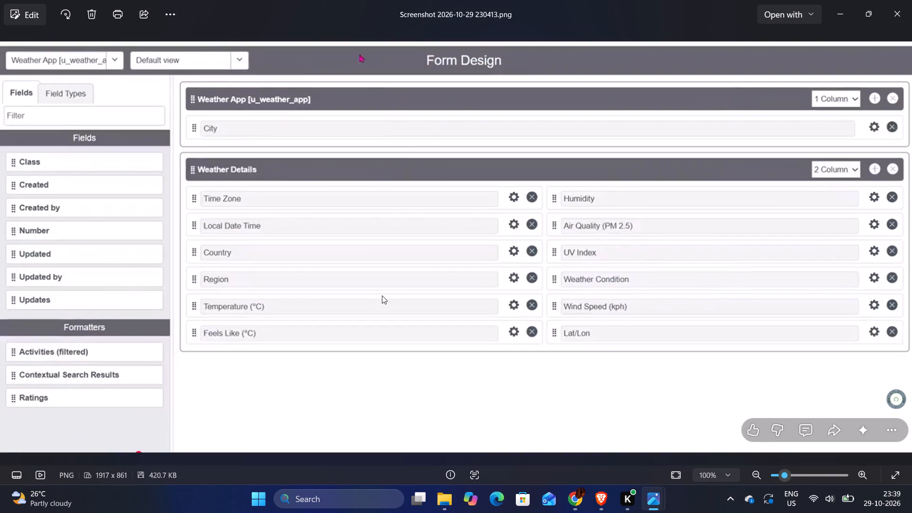
scroll(382, 295, down, 2)
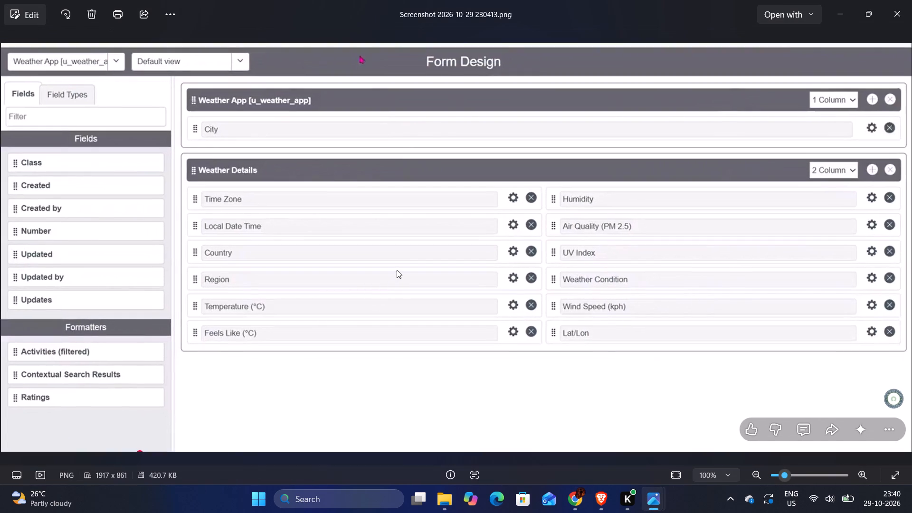
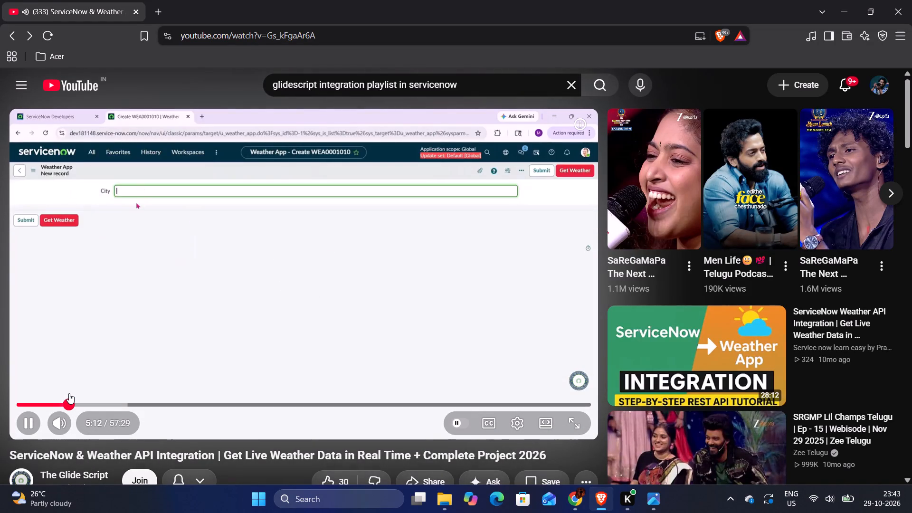
key(Right)
key(Right)
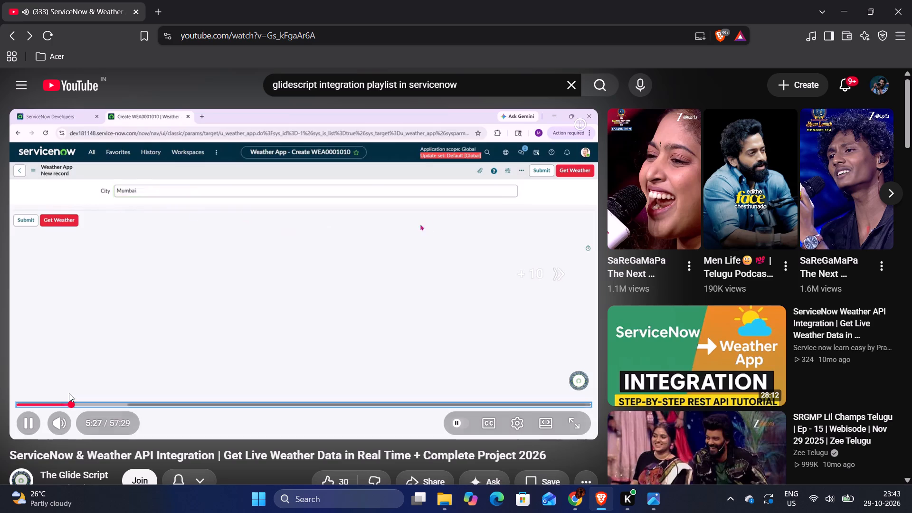
key(Right)
key(Right)
key(Right)
key(Right)
key(Right)
key(Right)
key(Right)
key(Right)
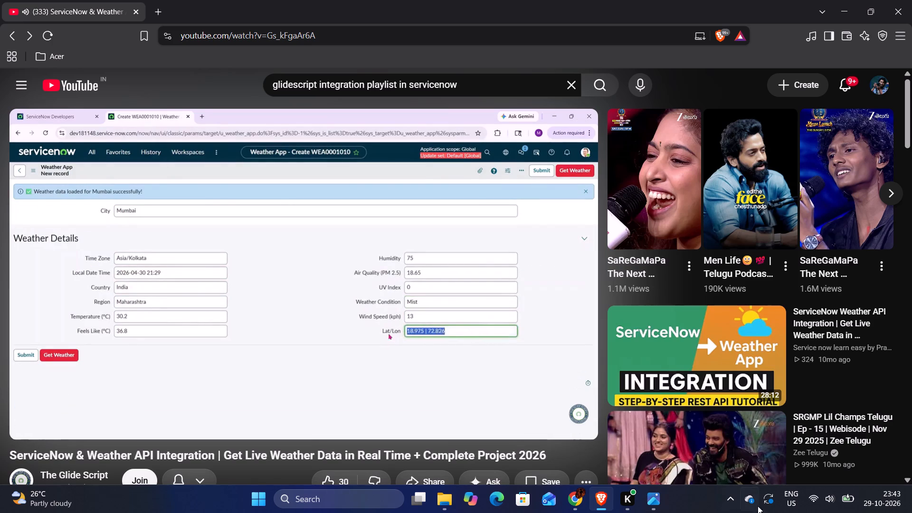
Connect the Airdopes 141 Bluetooth earphones to the computer.
click(816, 494)
click(811, 283)
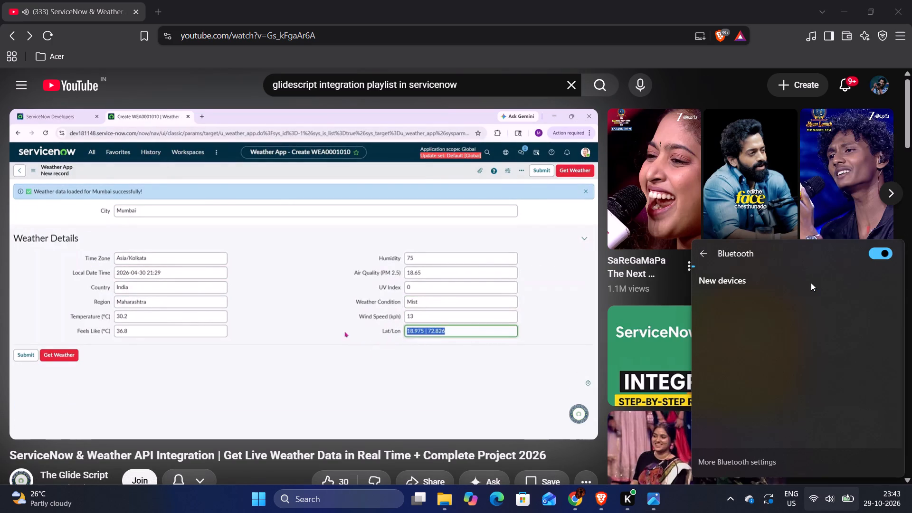
click(802, 309)
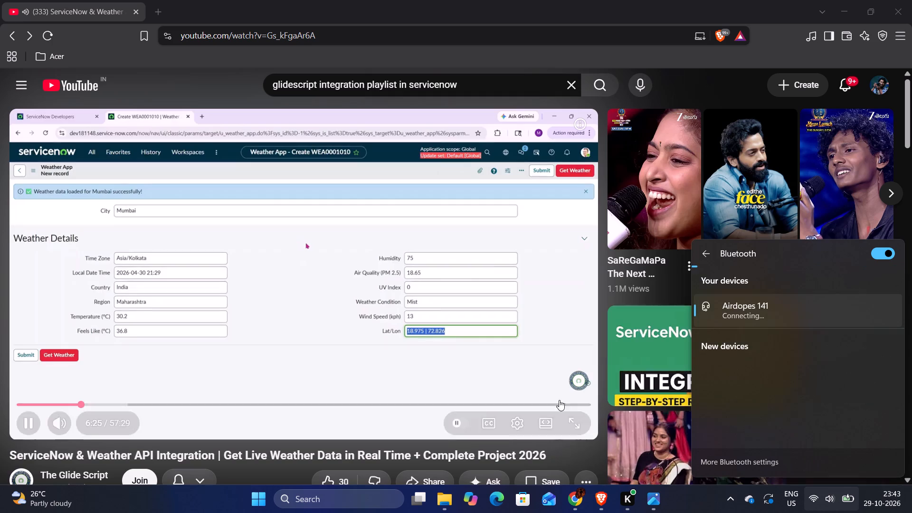
click(702, 255)
click(757, 422)
click(810, 275)
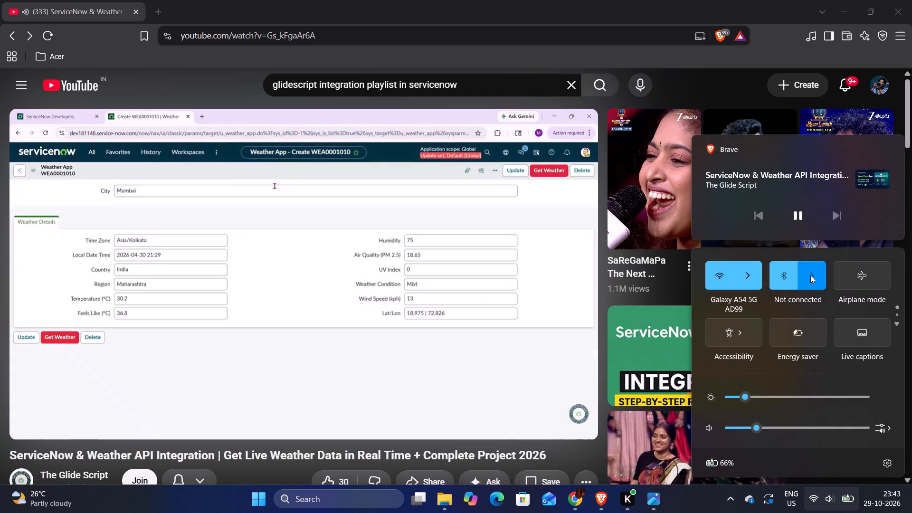
click(768, 316)
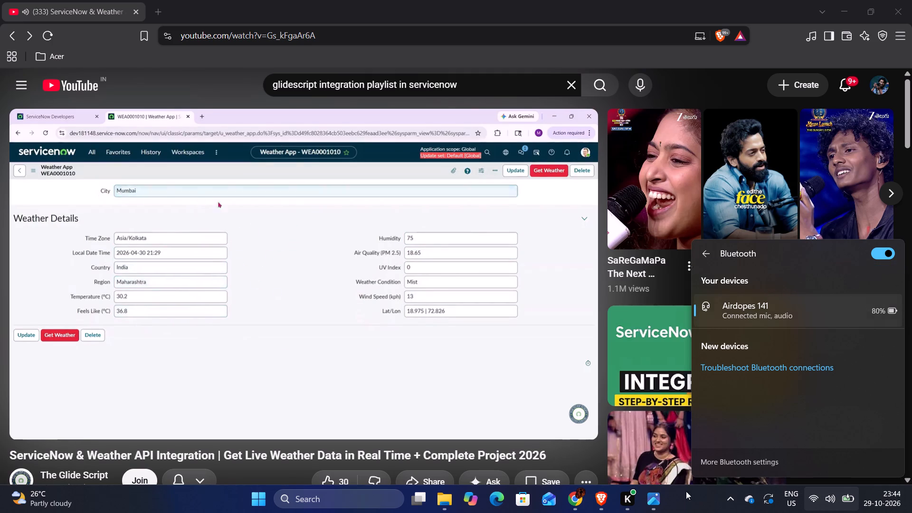
click(390, 427)
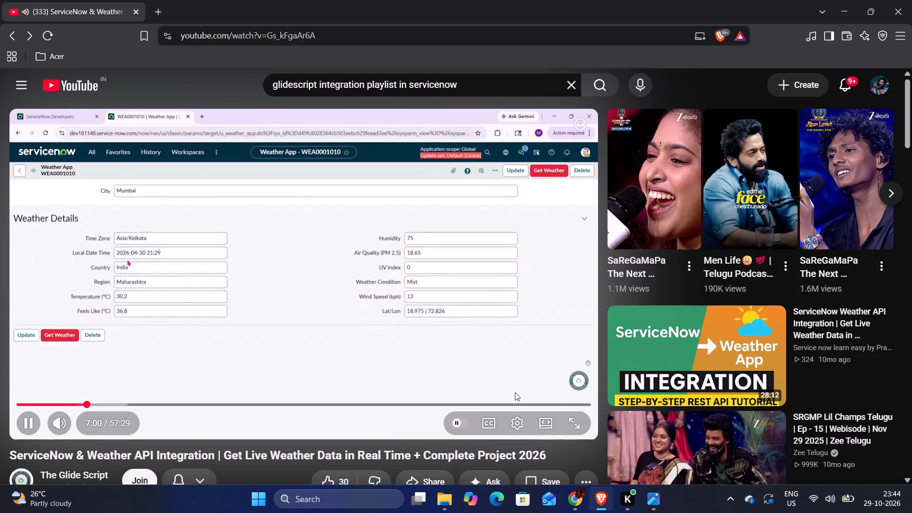
Continue through the tutorial's table and form design sections to the weather API search at about 8:51.
click(395, 412)
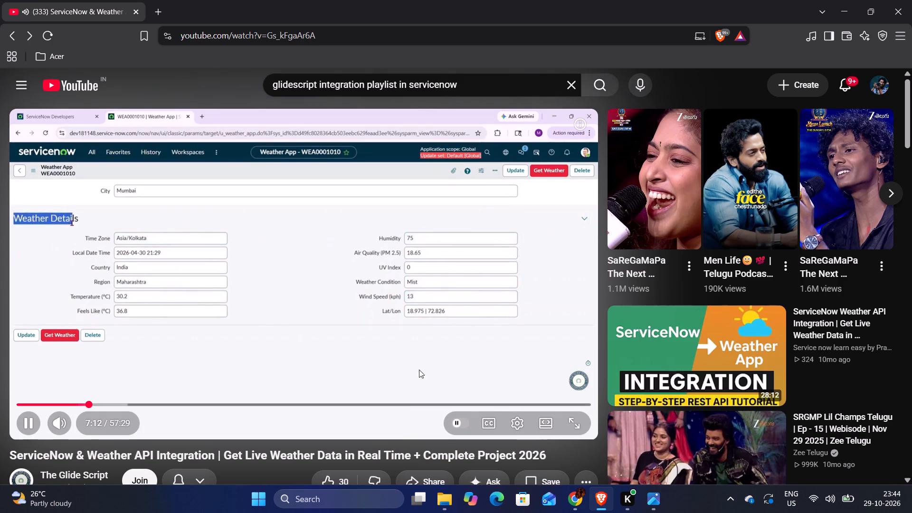
click(389, 426)
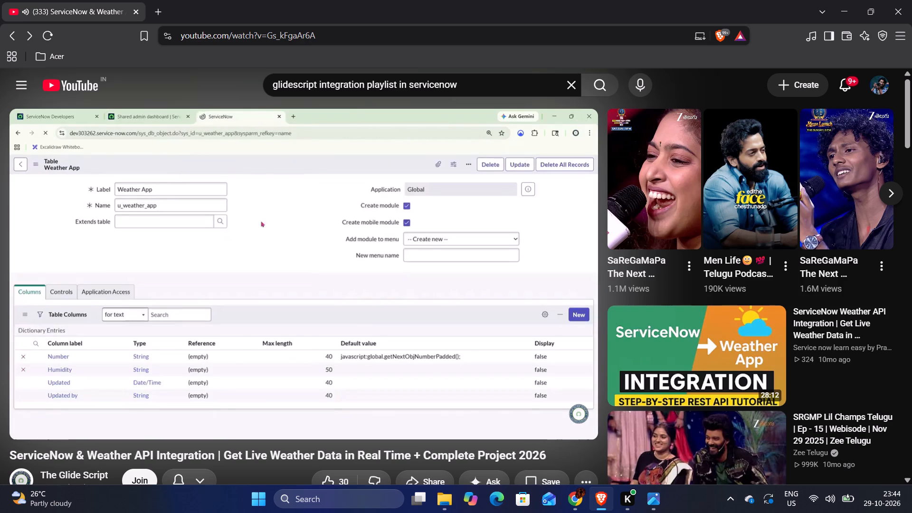
key(Right)
key(Right)
key(Right)
key(Right)
key(Right)
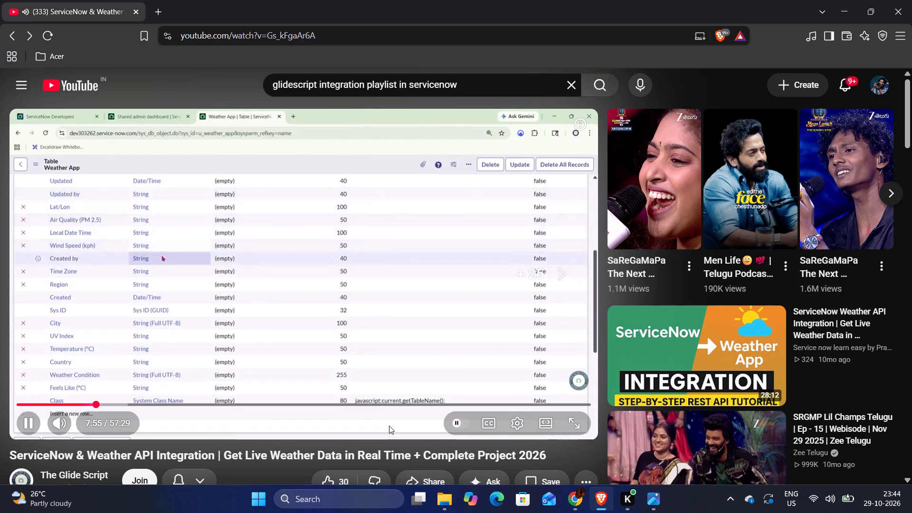
key(Right)
key(Right)
key(Right)
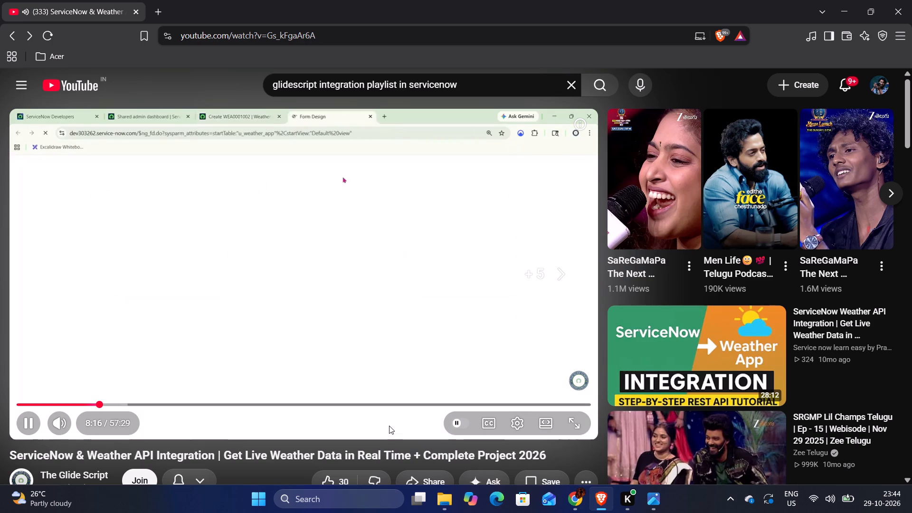
key(Right)
key(Right)
key(Right)
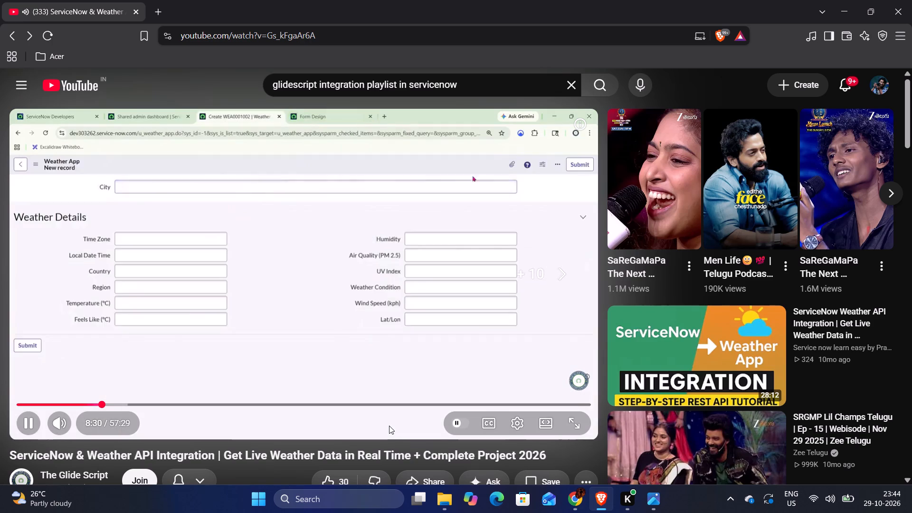
key(Right)
key(Right)
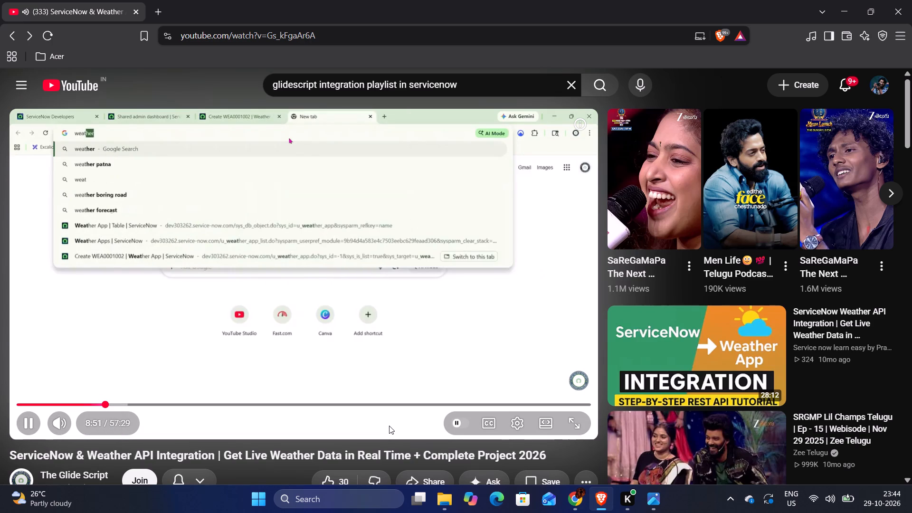
Close the Form Design reference screenshot in Photos.
key(alt+Tab)
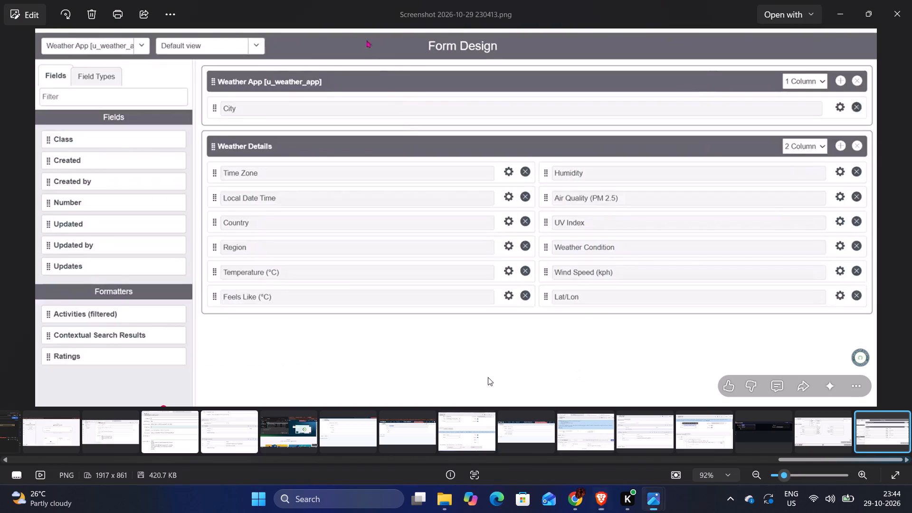
key(alt+Tab)
key(alt+Tab)
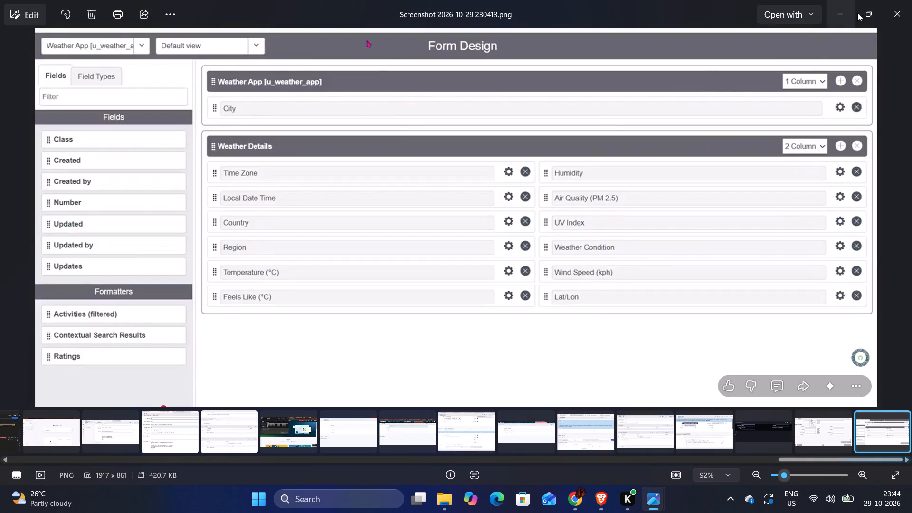
click(892, 6)
In a new Google Chrome tab, search Google for "weather api" and open the WeatherAPI.com site.
key(alt+Tab)
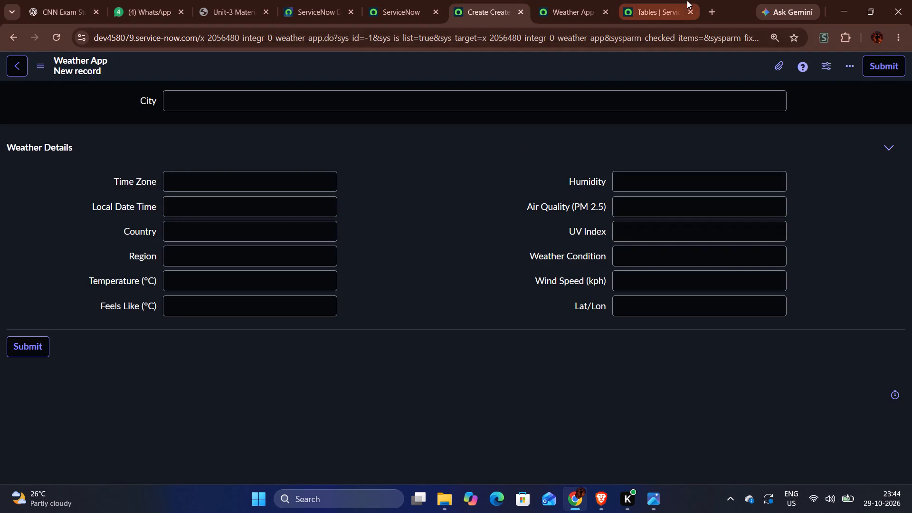
click(716, 10)
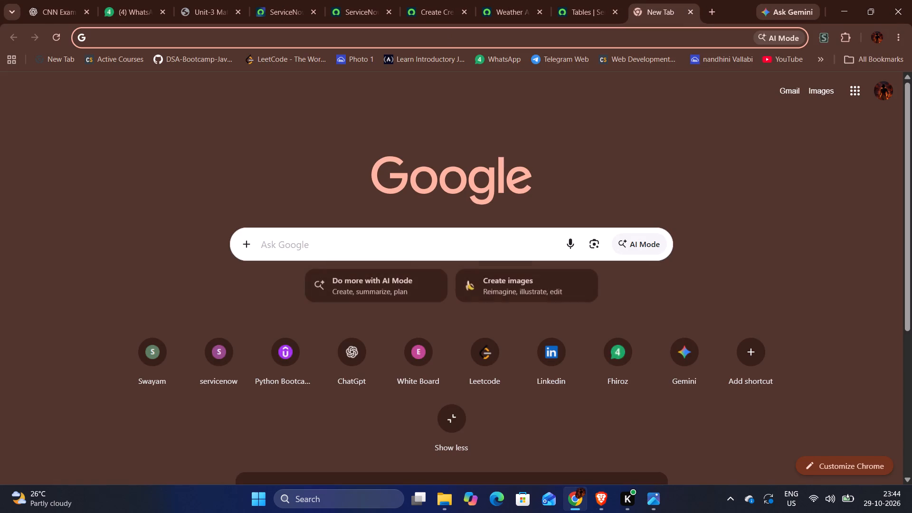
text(weather ao)
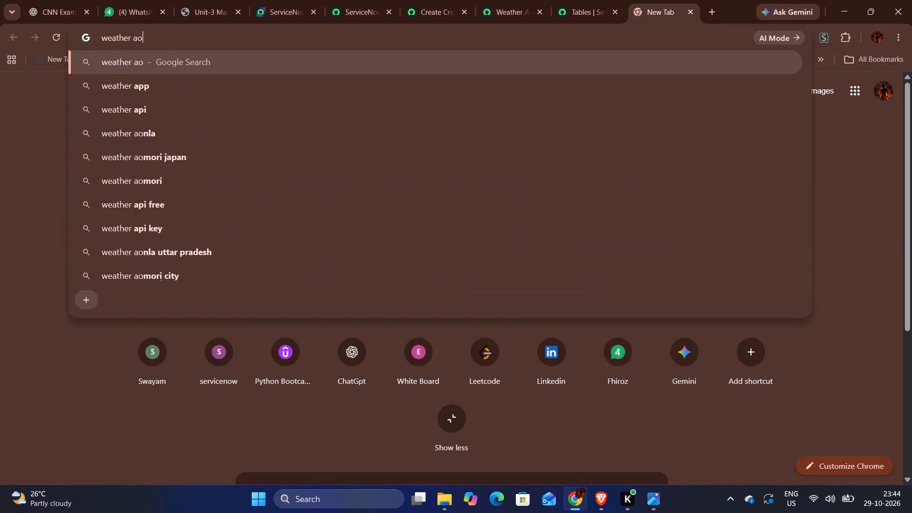
key(BackSpace)
text(pi)
key(Return)
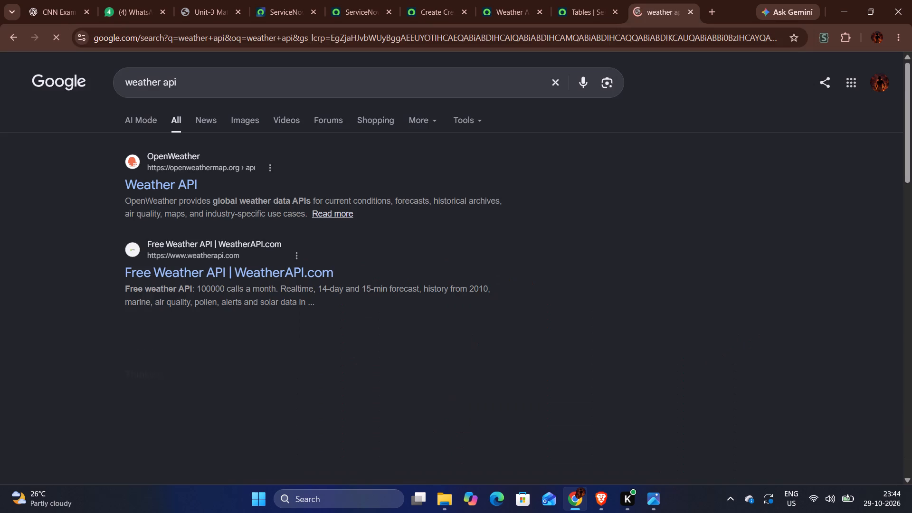
click(204, 270)
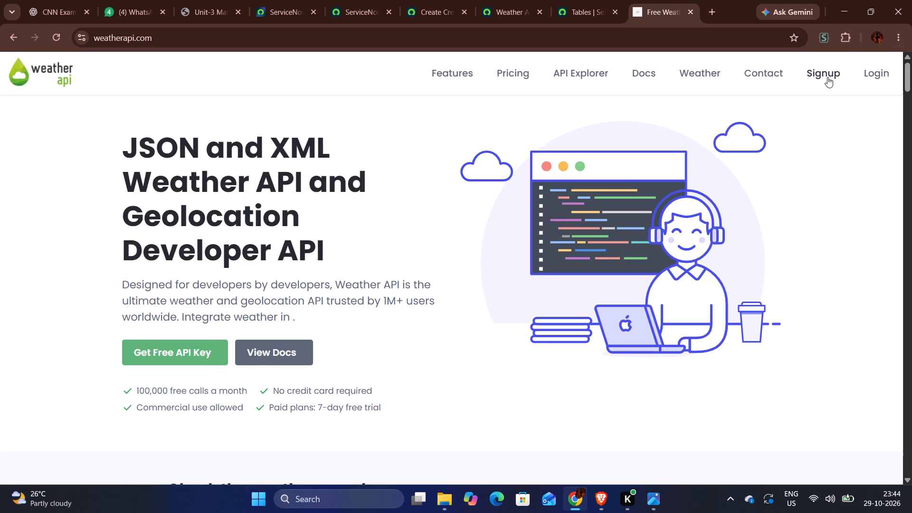
Open the WeatherAPI.com account login page.
click(872, 74)
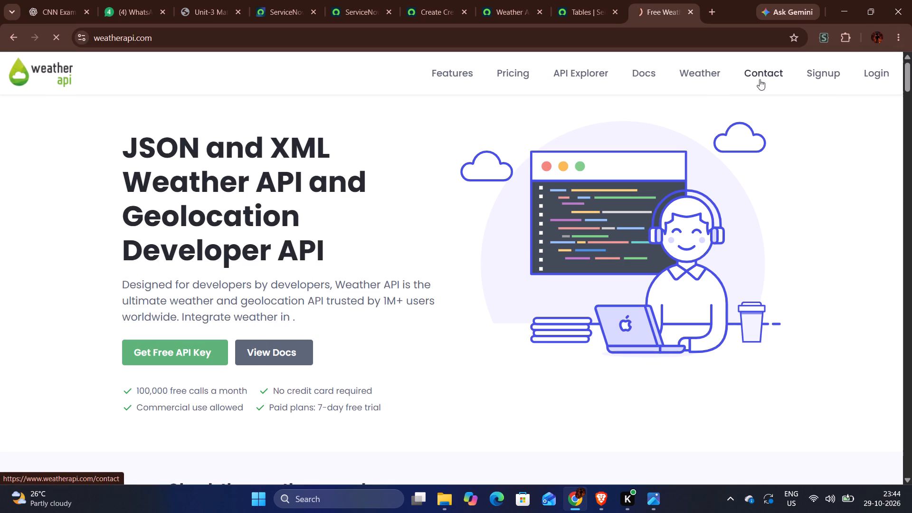